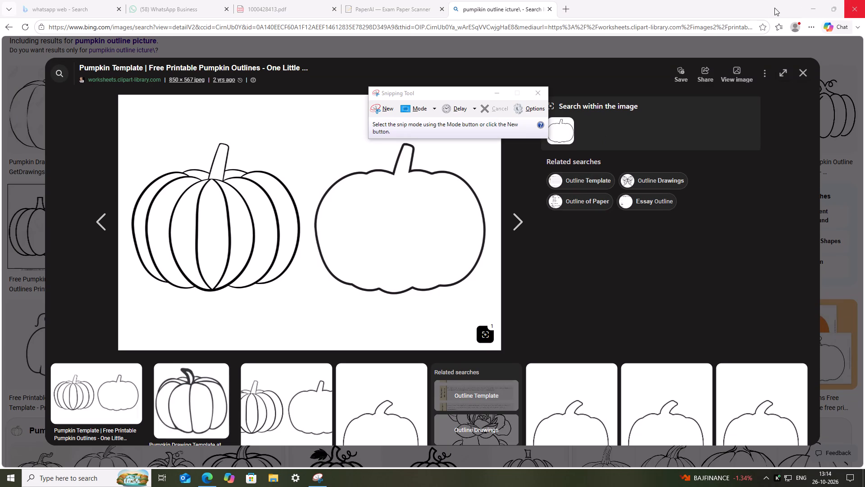
# Capture a rectangular snip of the ribbed pumpkin outline, leaving out the plain pumpkin beside it.
pyautogui.click(384, 109)
pyautogui.moveTo(125, 109); pyautogui.dragTo(298, 303)
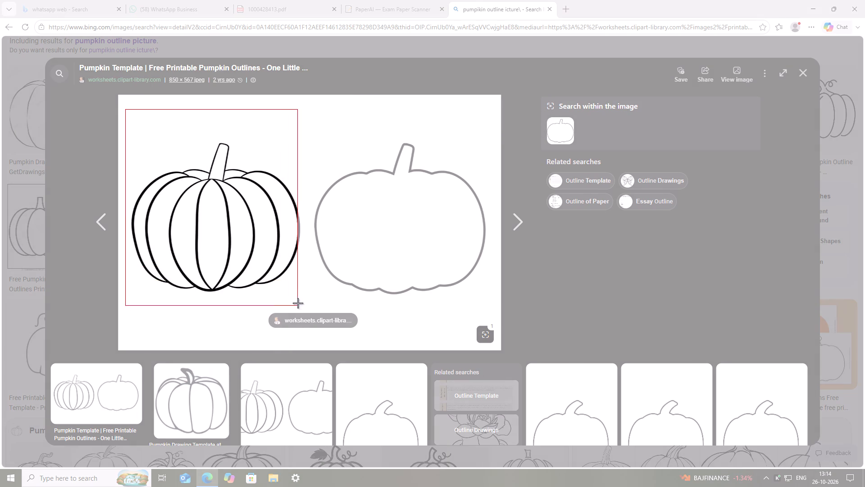
pyautogui.moveTo(298, 303); pyautogui.dragTo(307, 298)
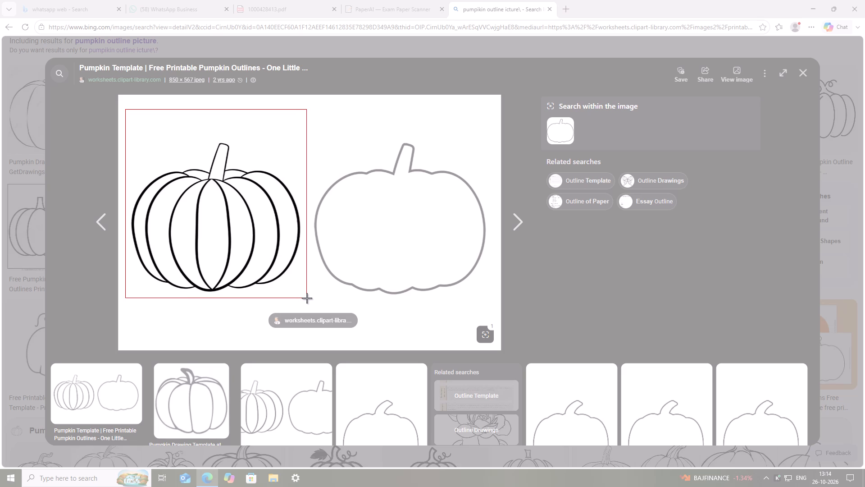
pyautogui.moveTo(307, 298); pyautogui.dragTo(307, 297)
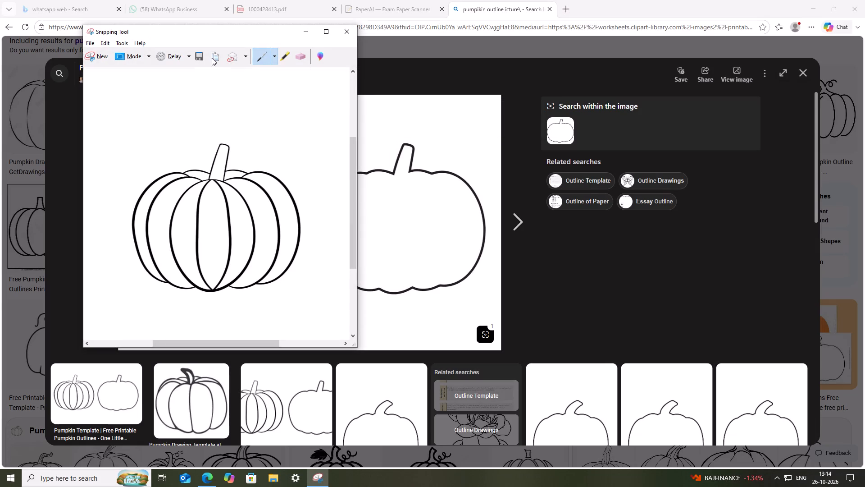
# Save the snip as a PNG named pumpkin in the images folder under Downloads.
pyautogui.click(200, 57)
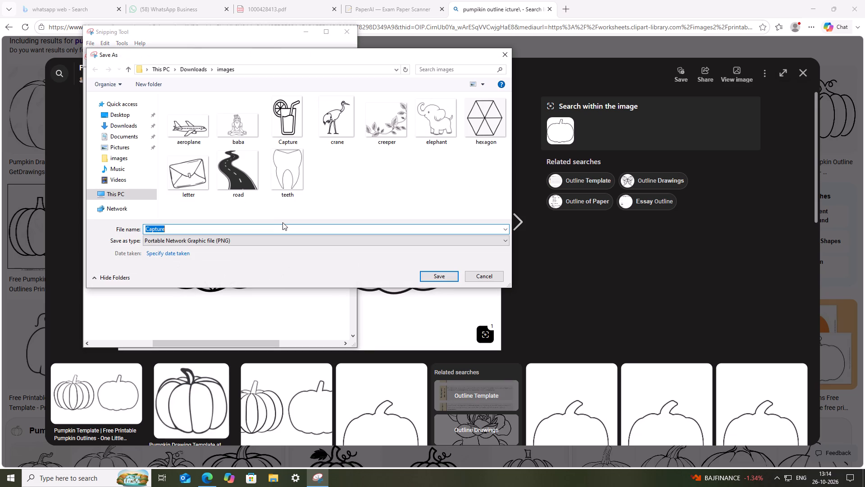
pyautogui.write('pumpikin')
pyautogui.press('BackSpace')
pyautogui.press('BackSpace')
pyautogui.press('BackSpace')
pyautogui.press('BackSpace')
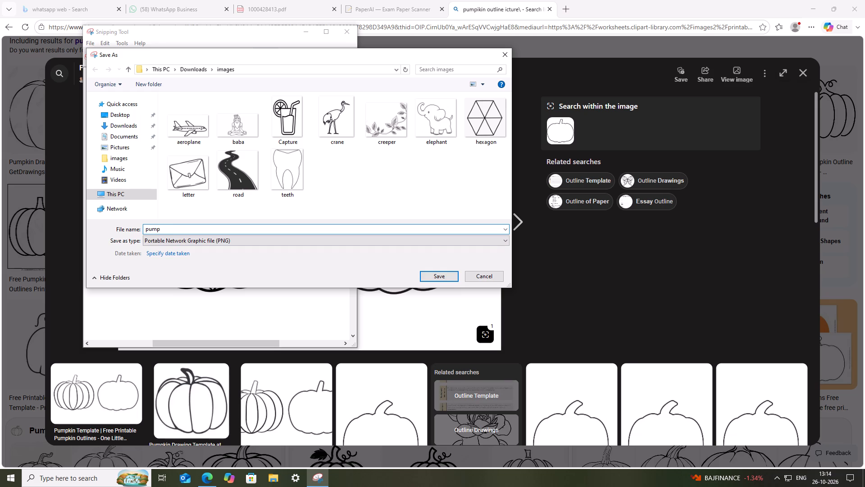
pyautogui.press('l')
pyautogui.press('BackSpace')
pyautogui.write('kin')
pyautogui.press('Return')
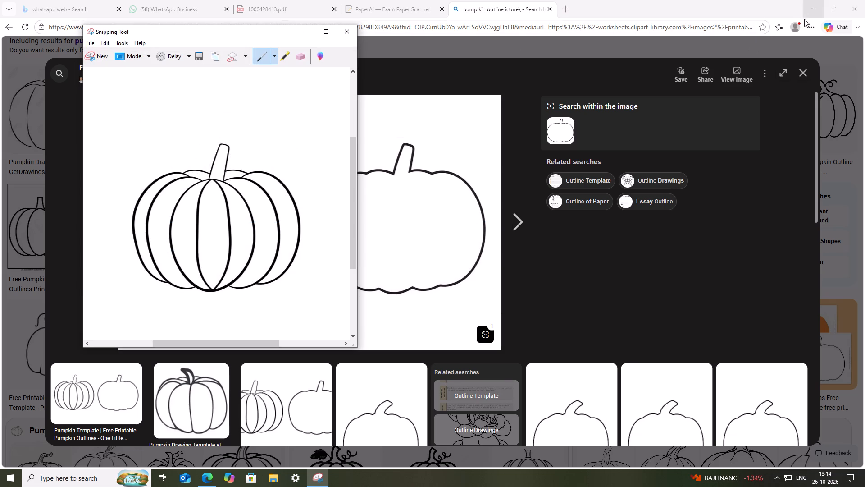
pyautogui.click(214, 480)
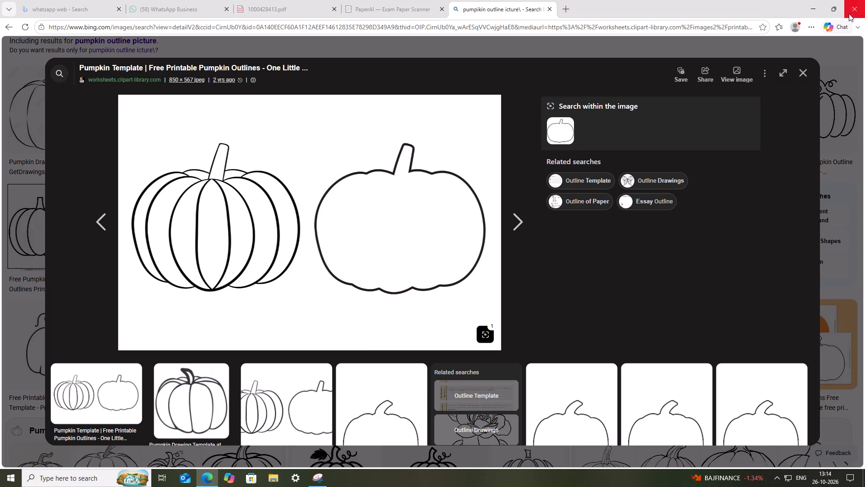
pyautogui.click(817, 28)
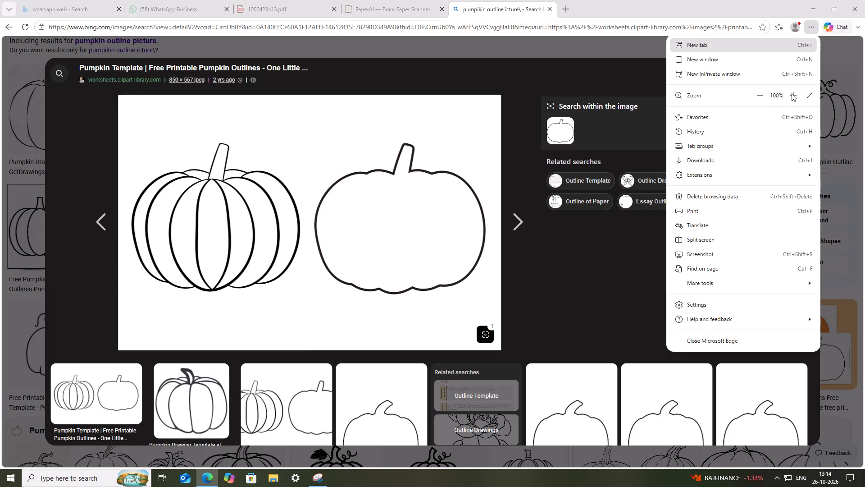
pyautogui.click(704, 158)
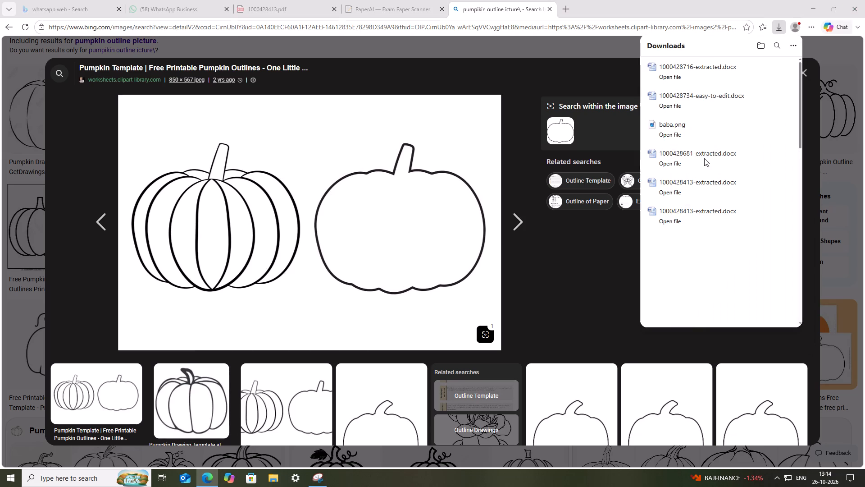
pyautogui.click(715, 74)
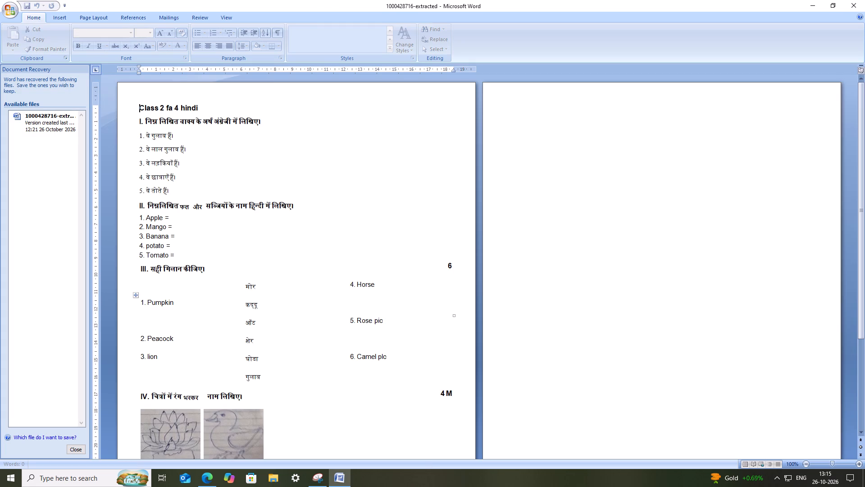
# Replace the word Pumpkin in item 1 of section III with the pumpkin picture from the Downloads images folder.
pyautogui.moveTo(175, 303); pyautogui.dragTo(149, 302)
pyautogui.press('BackSpace')
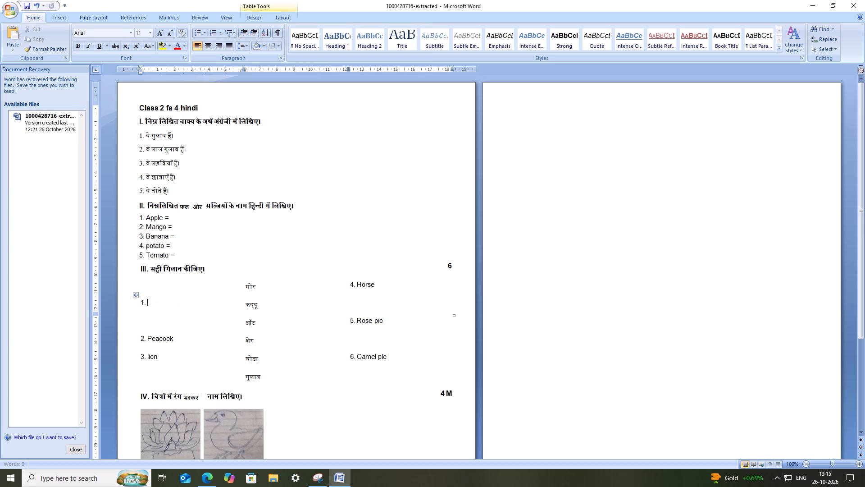
pyautogui.click(65, 174)
pyautogui.scroll(-4, 464, 230)
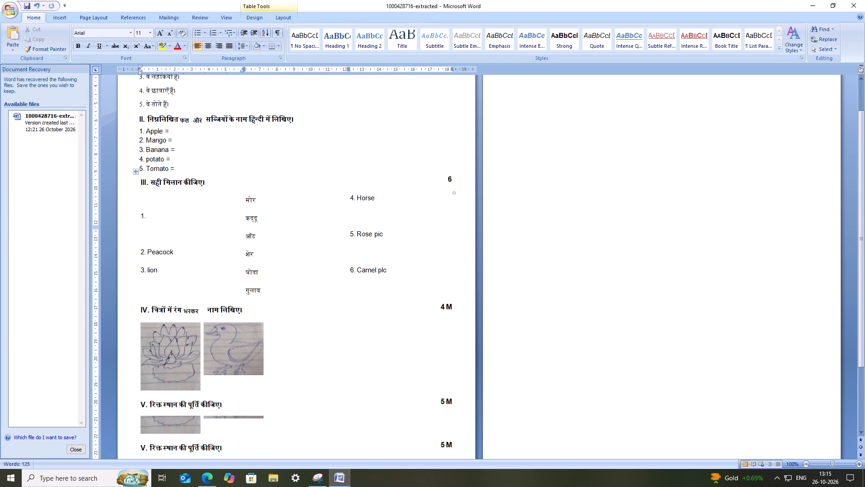
pyautogui.click(97, 15)
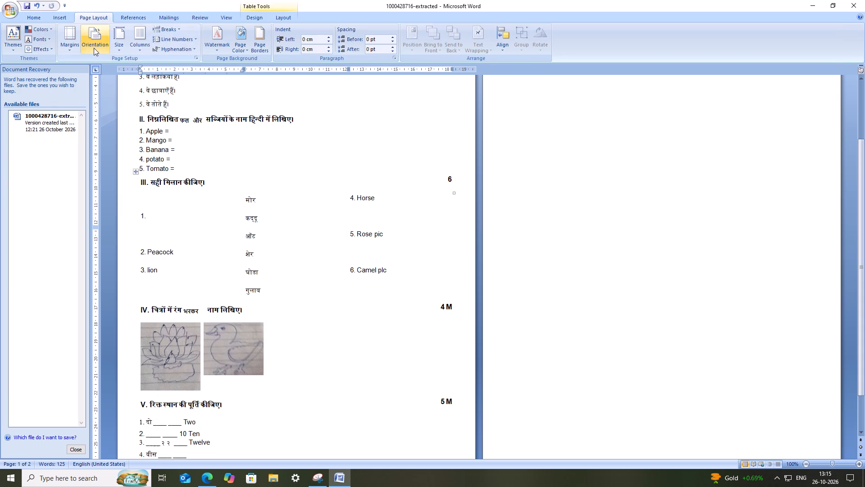
pyautogui.click(61, 14)
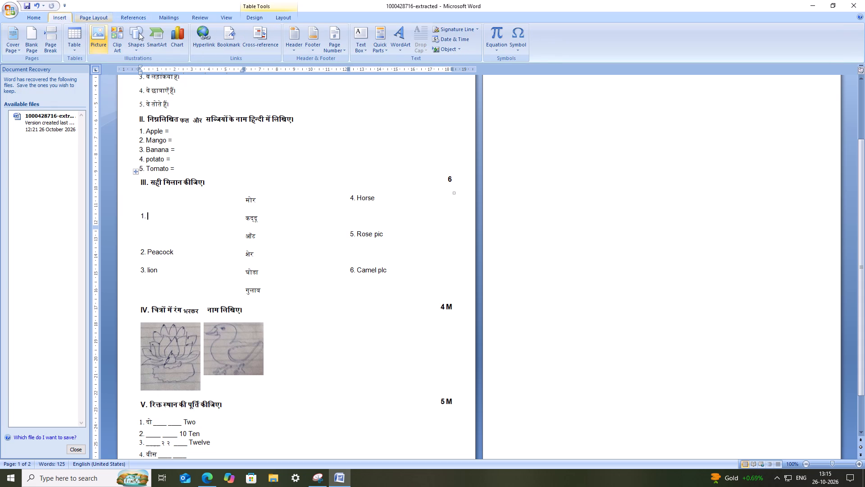
pyautogui.click(98, 36)
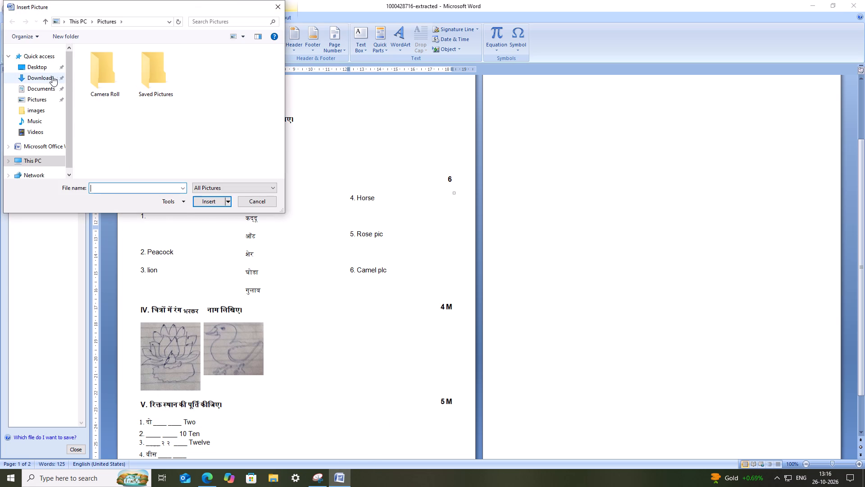
pyautogui.click(36, 76)
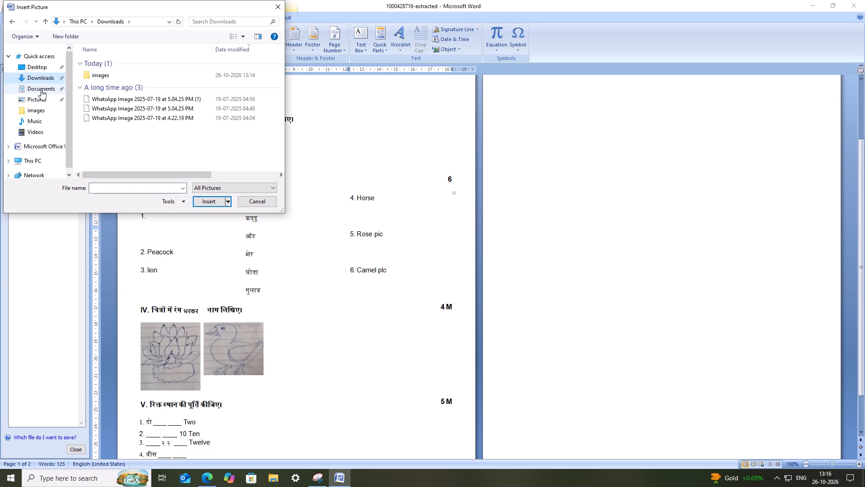
pyautogui.doubleClick(106, 74)
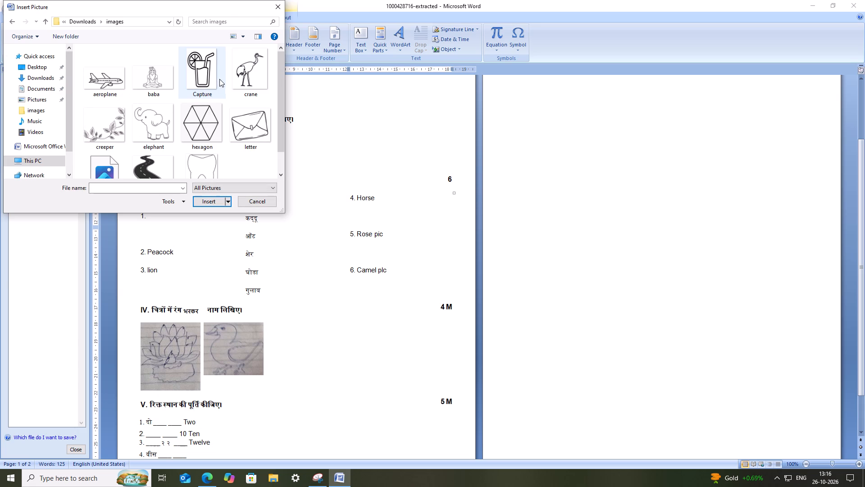
pyautogui.scroll(-2, 127, 129)
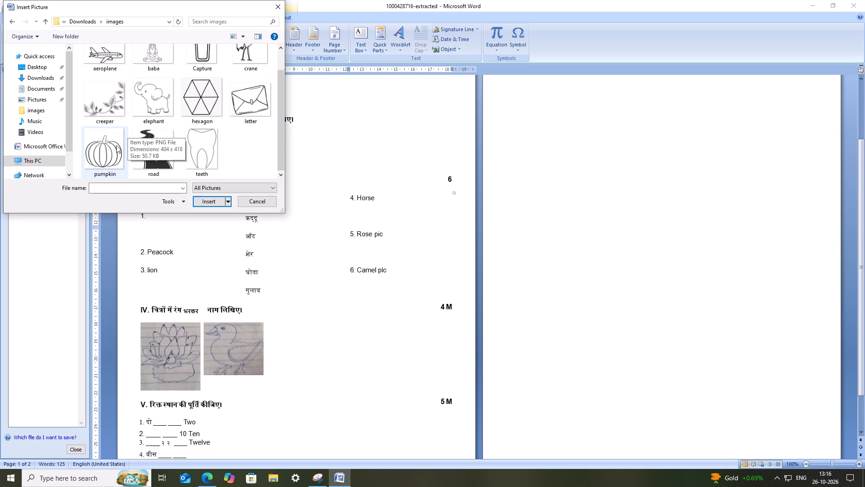
pyautogui.click(106, 151)
pyautogui.click(216, 202)
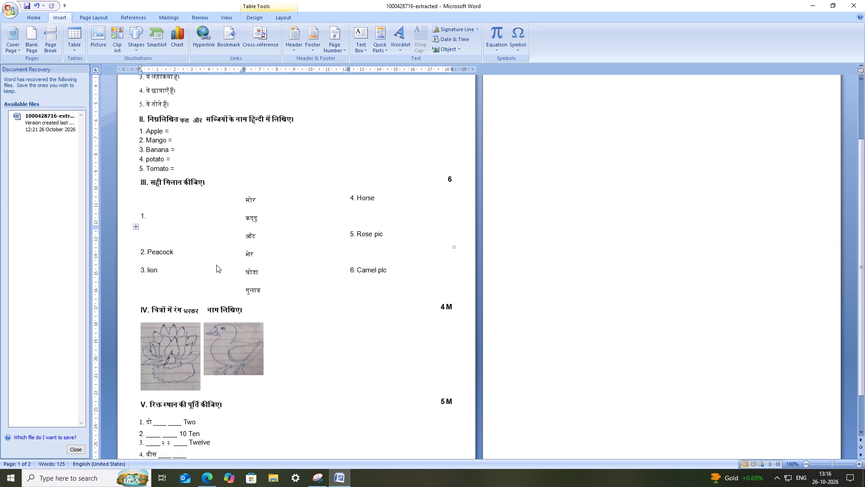
# Set the pumpkin picture's text wrapping so that it floats in front of the text.
pyautogui.rightClick(196, 251)
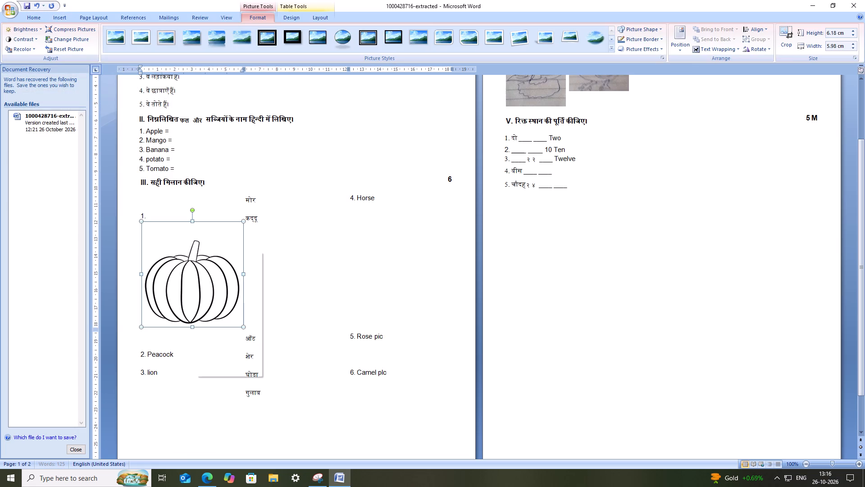
pyautogui.click(242, 348)
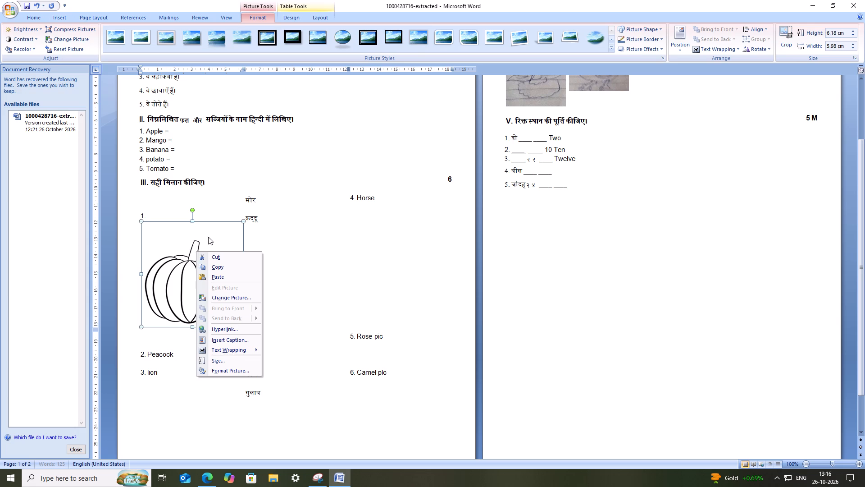
pyautogui.click(301, 390)
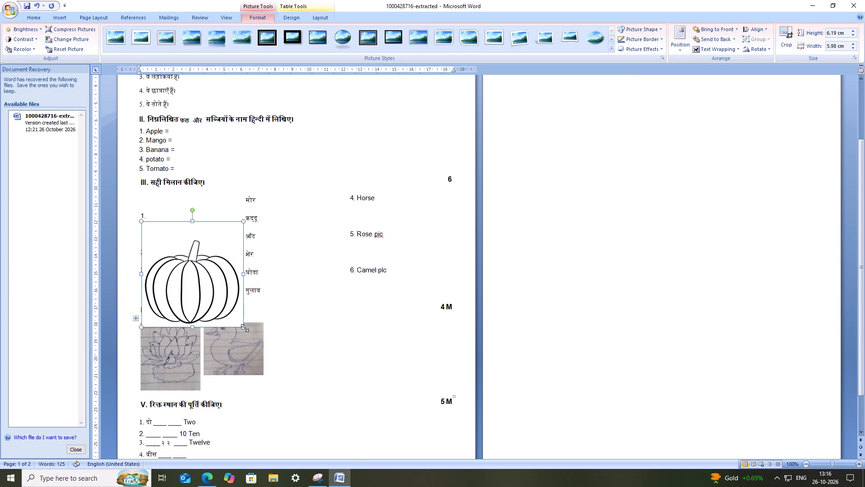
# Shrink the pumpkin picture to about 3.07 by 2.96 cm and place it beside number 1 in section III.
pyautogui.moveTo(245, 328); pyautogui.dragTo(192, 268)
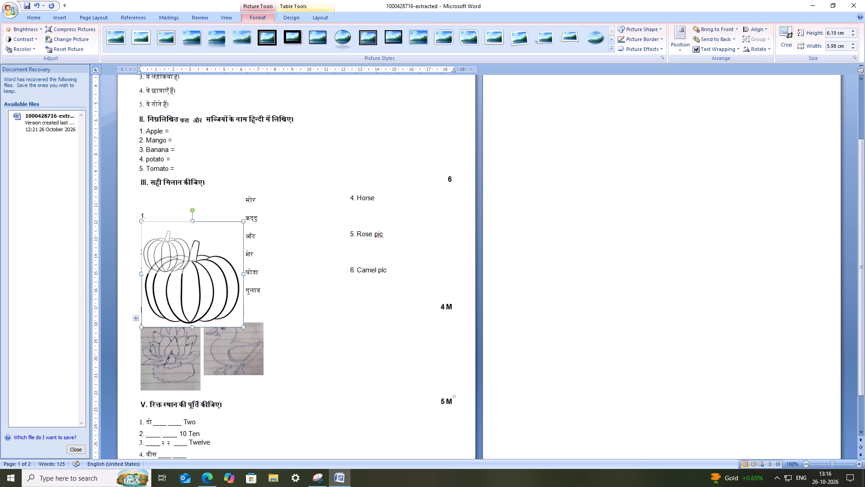
pyautogui.moveTo(167, 250); pyautogui.dragTo(182, 229)
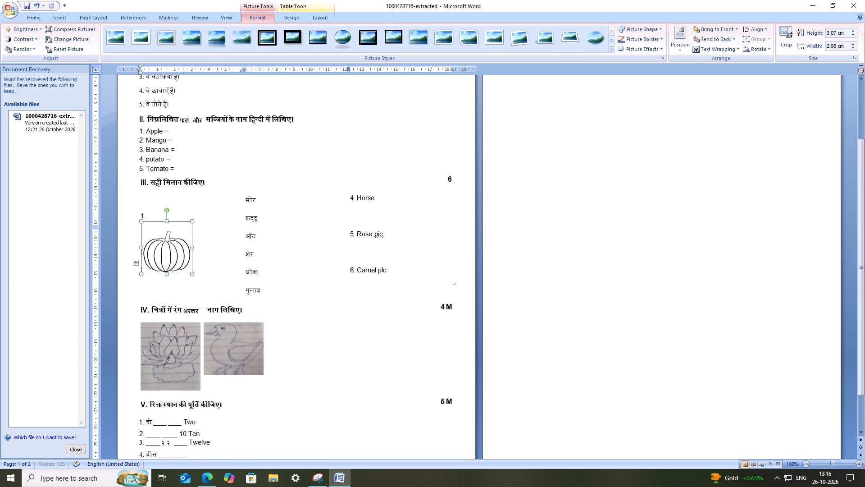
pyautogui.moveTo(182, 229); pyautogui.dragTo(190, 221)
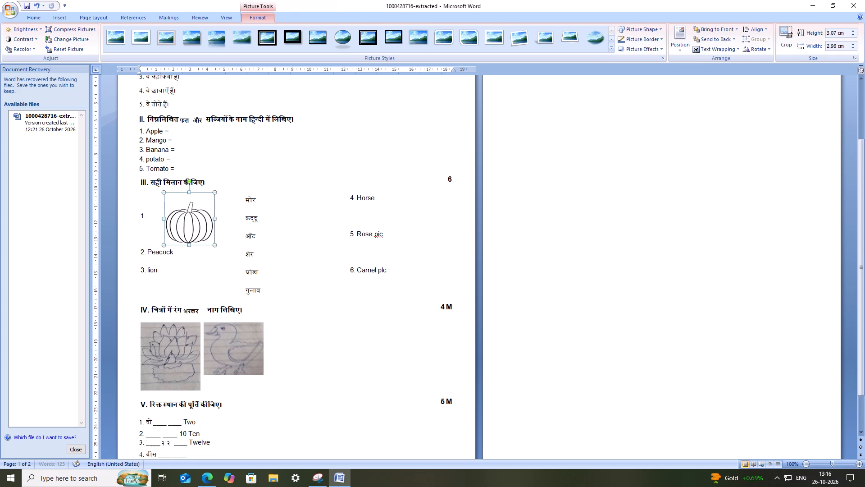
pyautogui.click(190, 220)
pyautogui.moveTo(193, 214); pyautogui.dragTo(190, 214)
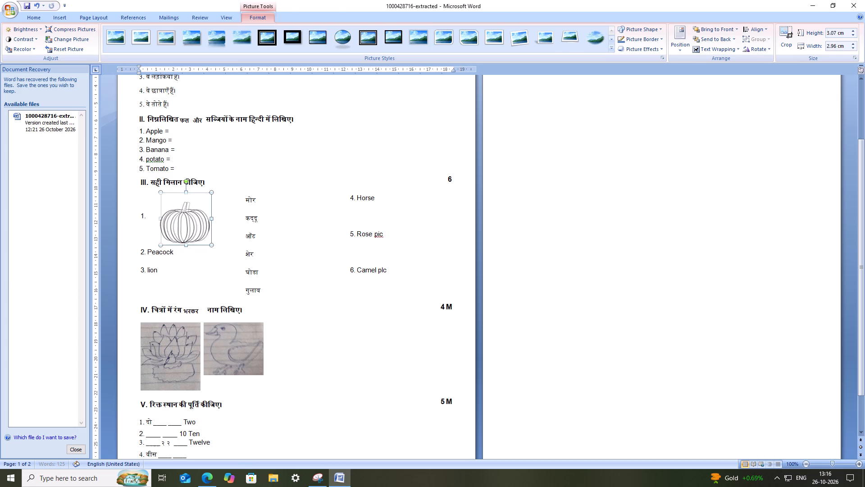
pyautogui.moveTo(190, 214); pyautogui.dragTo(182, 208)
pyautogui.moveTo(187, 207); pyautogui.dragTo(191, 208)
pyautogui.click(231, 214)
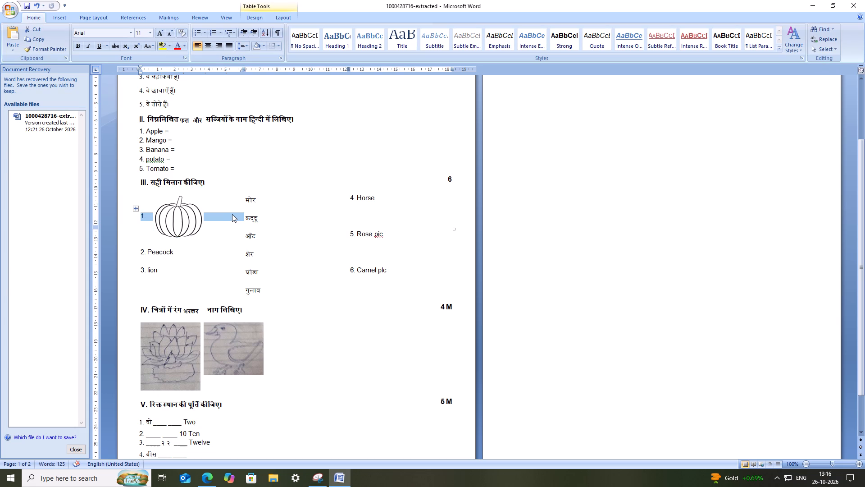
# Save the Hindi exam paper document.
pyautogui.hotkey('ctrl', 's')
pyautogui.hotkey('ctrl', 's')
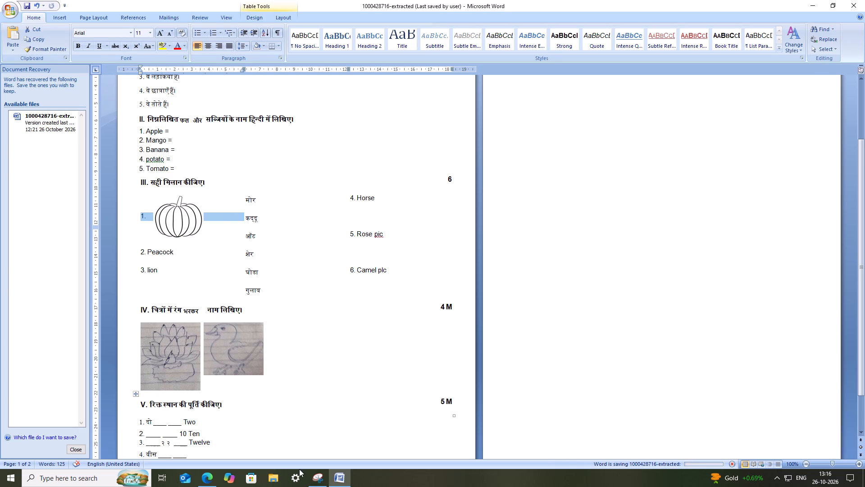
# Switch to Edge, close the pumpkin image preview and search Bing images for "peocock outline icture\".
pyautogui.click(214, 476)
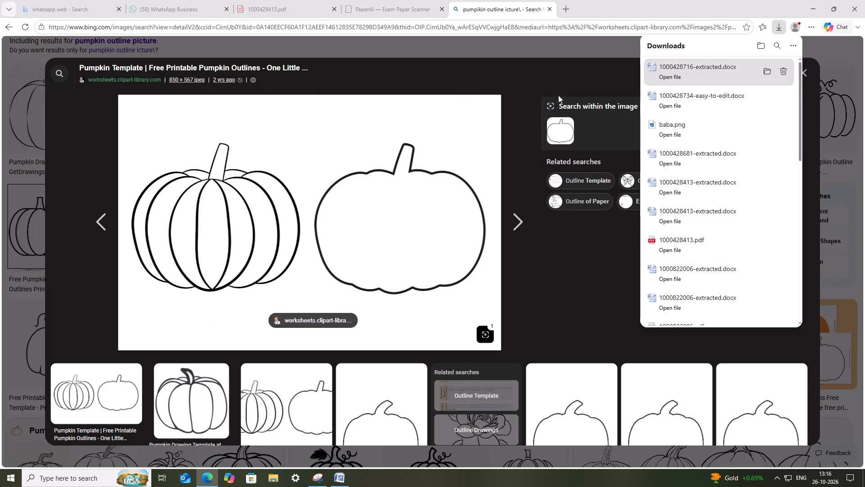
pyautogui.click(813, 57)
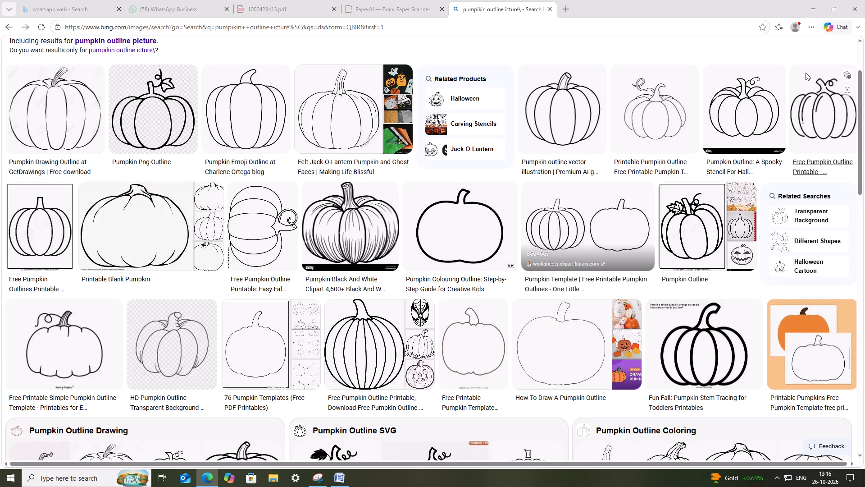
pyautogui.scroll(7, 234, 75)
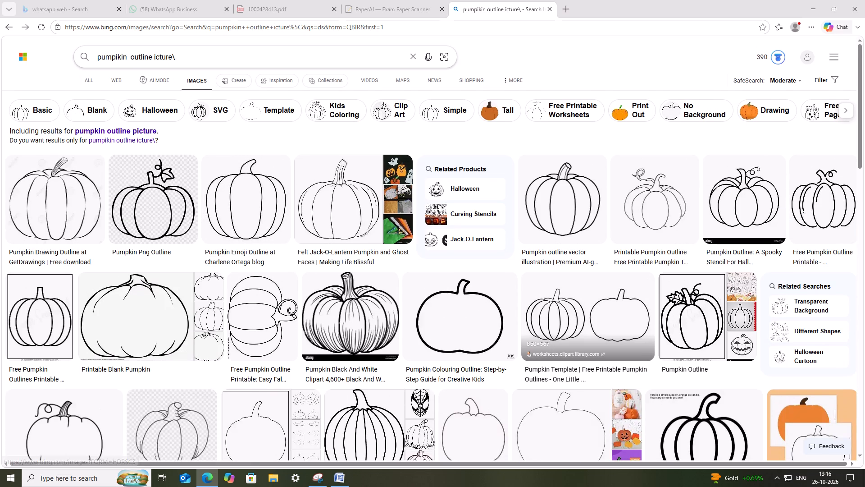
pyautogui.moveTo(127, 55); pyautogui.dragTo(83, 61)
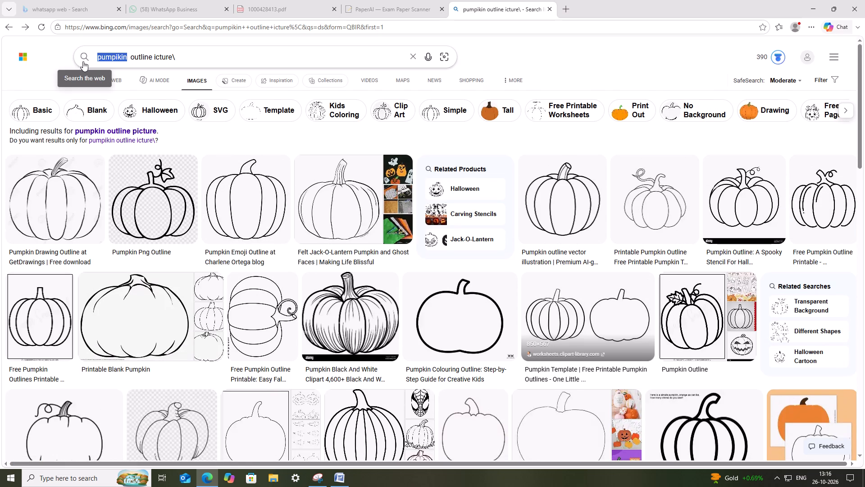
pyautogui.write('peo')
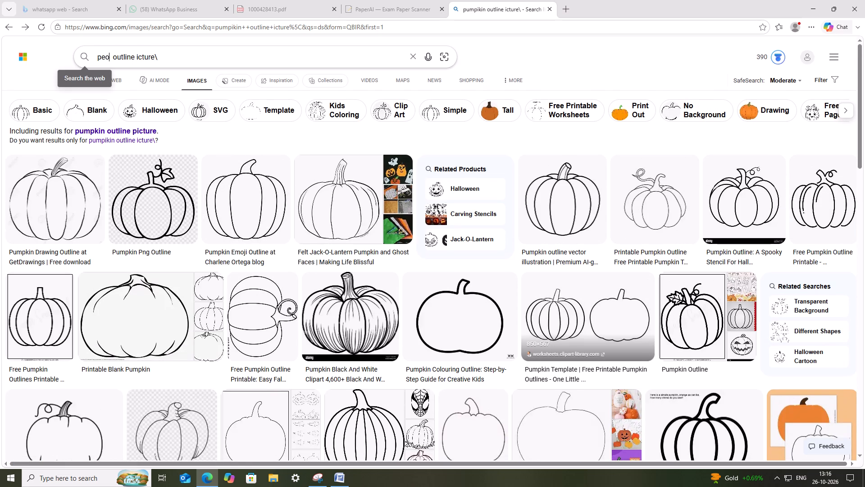
pyautogui.write('cock')
pyautogui.press('Return')
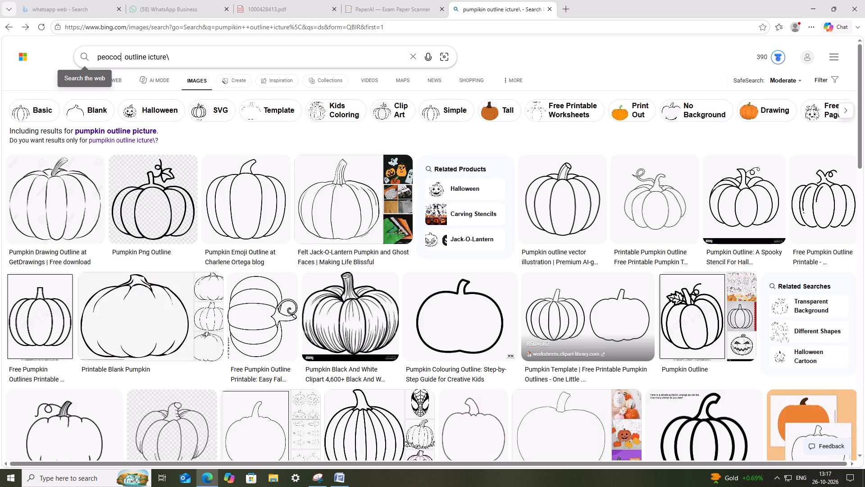
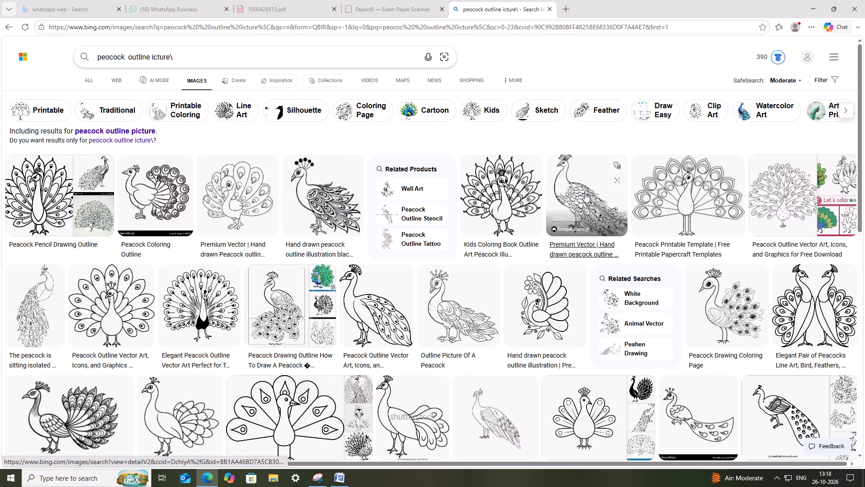
# Preview the "Kids Coloring Book Outline Art Peacock" picture from the image results and close the preview.
pyautogui.click(502, 196)
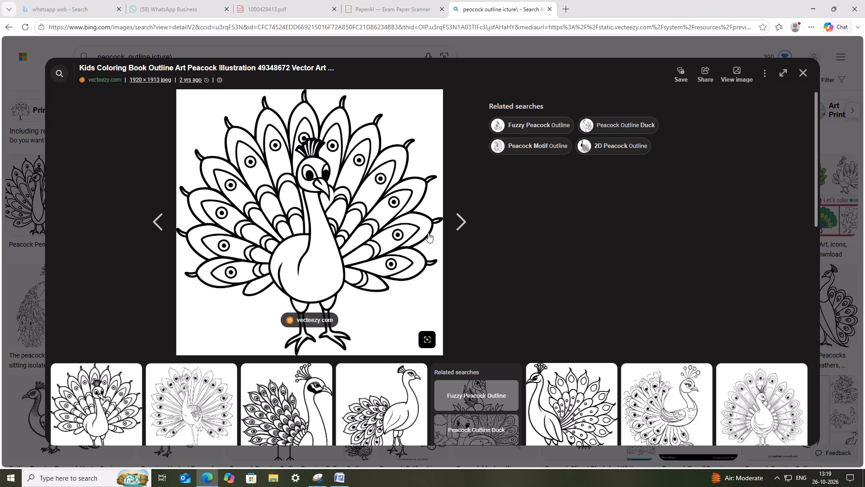
pyautogui.click(800, 77)
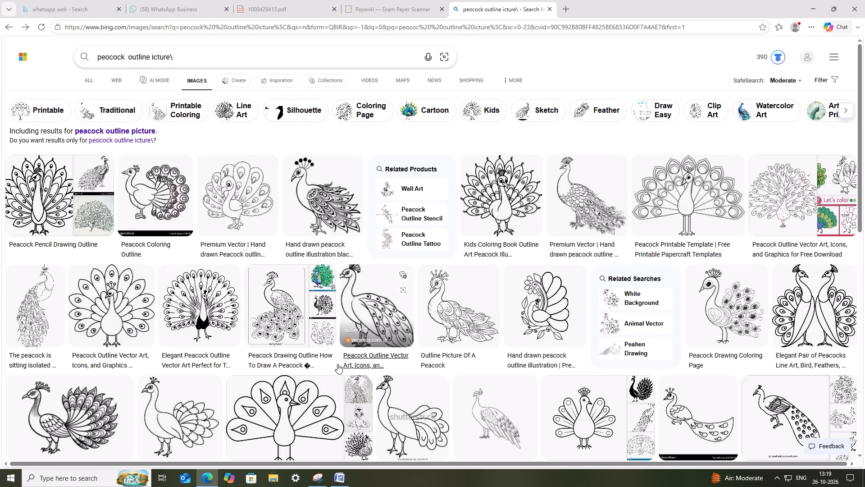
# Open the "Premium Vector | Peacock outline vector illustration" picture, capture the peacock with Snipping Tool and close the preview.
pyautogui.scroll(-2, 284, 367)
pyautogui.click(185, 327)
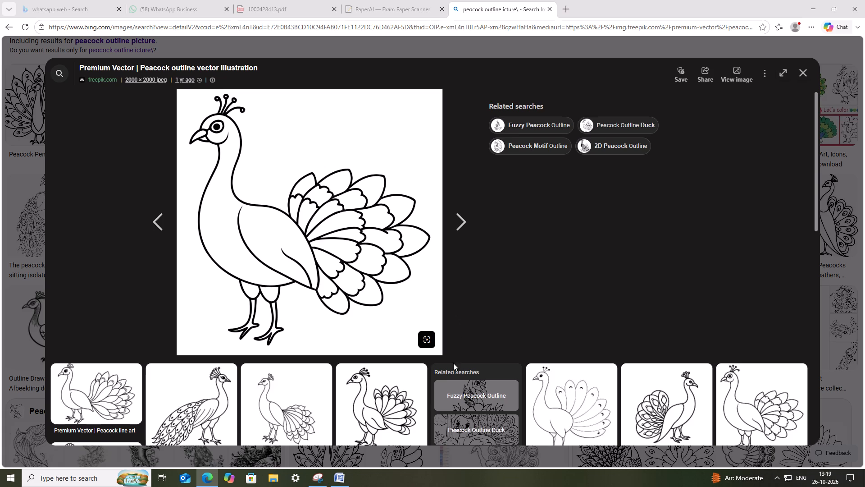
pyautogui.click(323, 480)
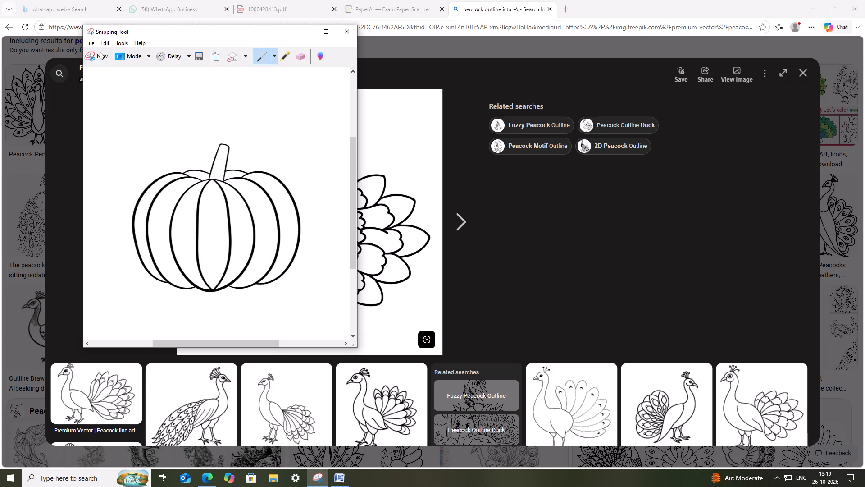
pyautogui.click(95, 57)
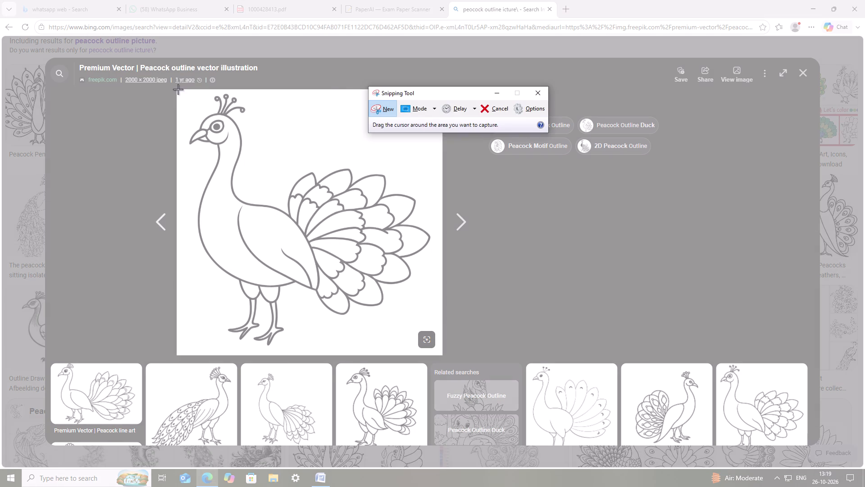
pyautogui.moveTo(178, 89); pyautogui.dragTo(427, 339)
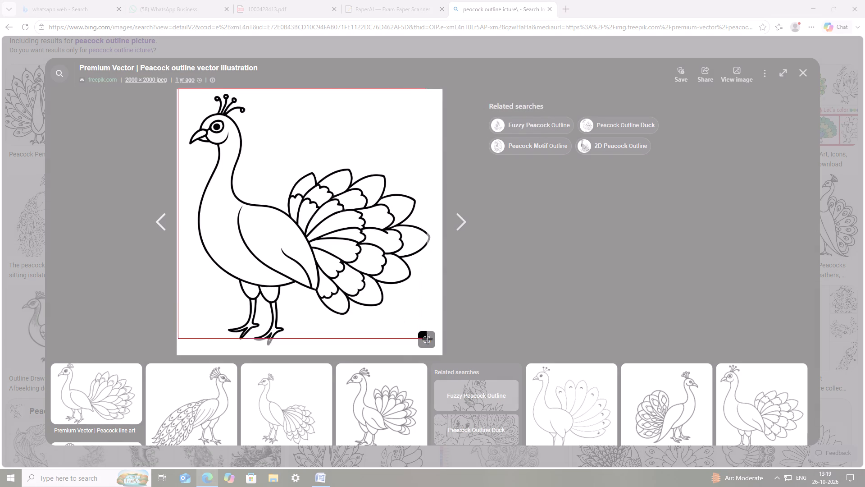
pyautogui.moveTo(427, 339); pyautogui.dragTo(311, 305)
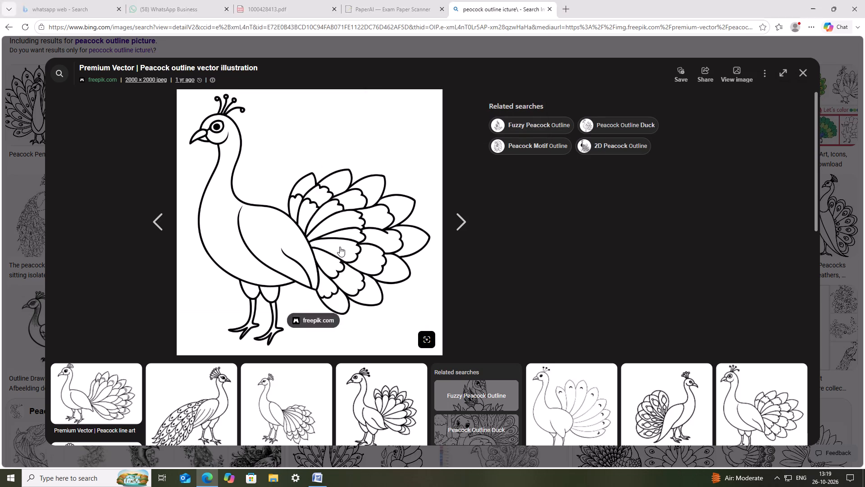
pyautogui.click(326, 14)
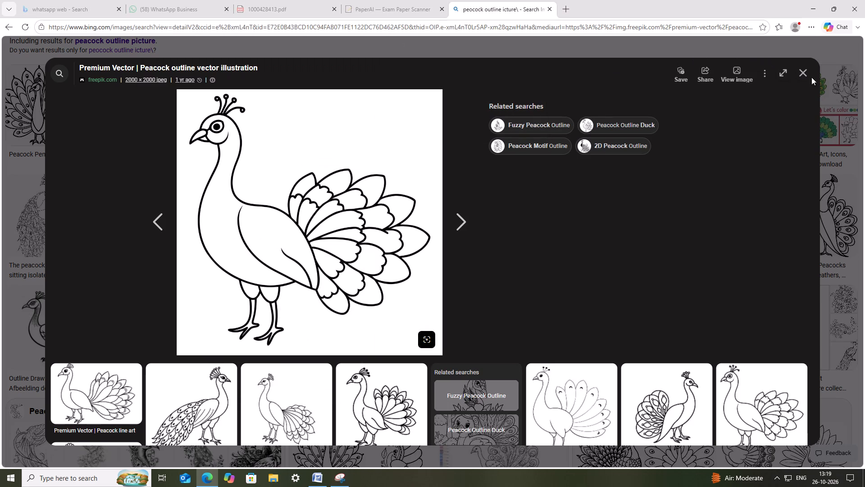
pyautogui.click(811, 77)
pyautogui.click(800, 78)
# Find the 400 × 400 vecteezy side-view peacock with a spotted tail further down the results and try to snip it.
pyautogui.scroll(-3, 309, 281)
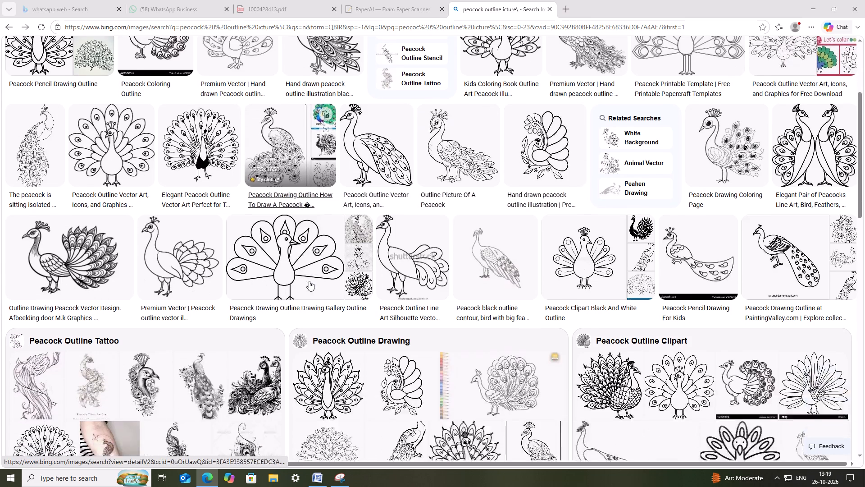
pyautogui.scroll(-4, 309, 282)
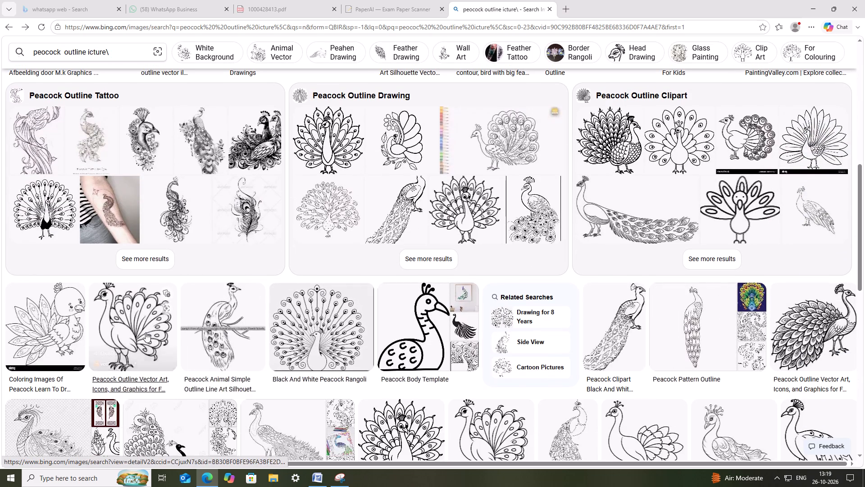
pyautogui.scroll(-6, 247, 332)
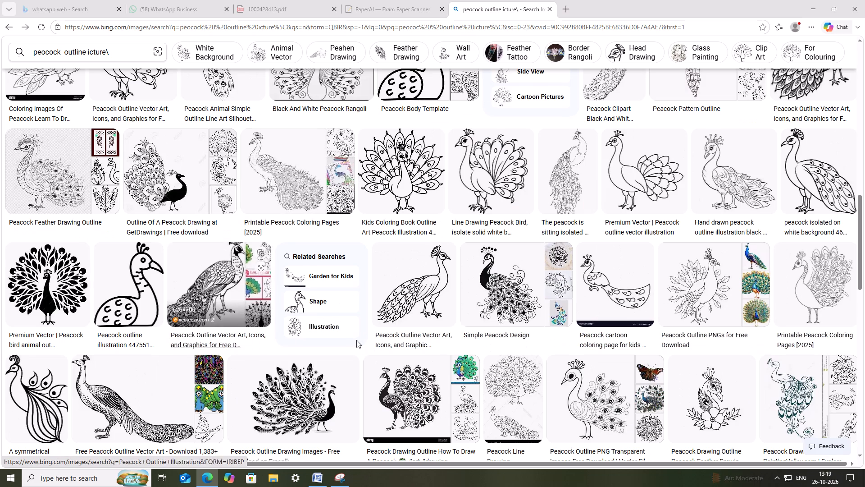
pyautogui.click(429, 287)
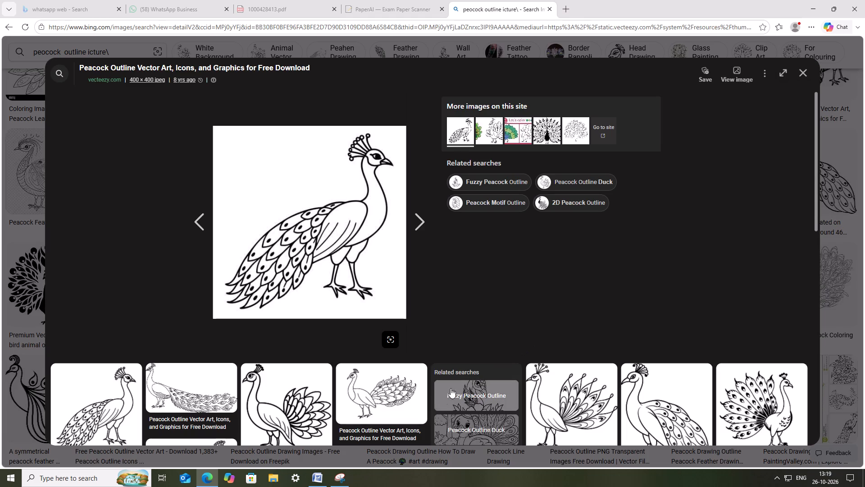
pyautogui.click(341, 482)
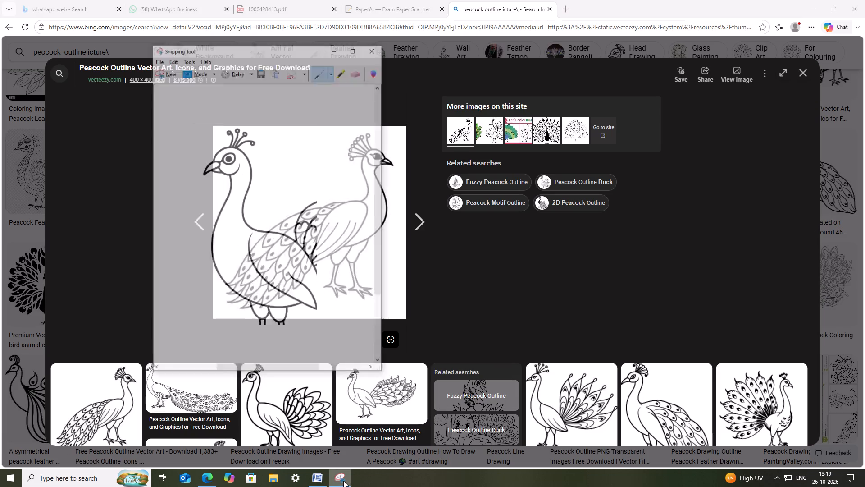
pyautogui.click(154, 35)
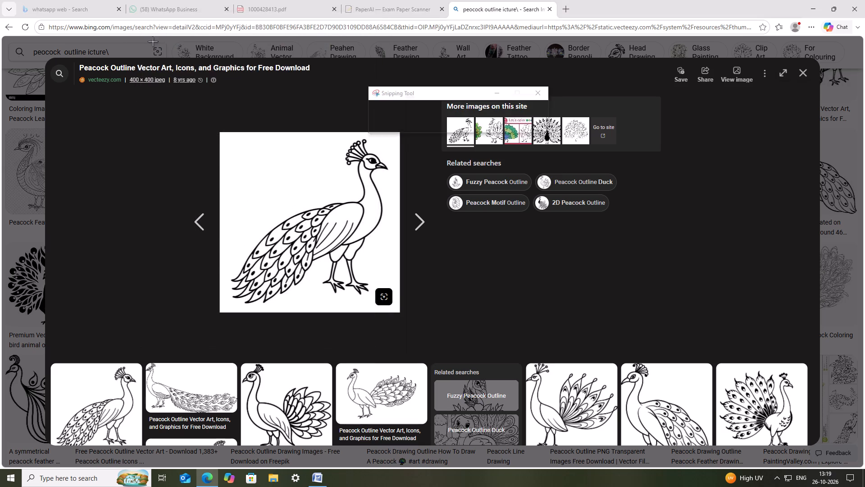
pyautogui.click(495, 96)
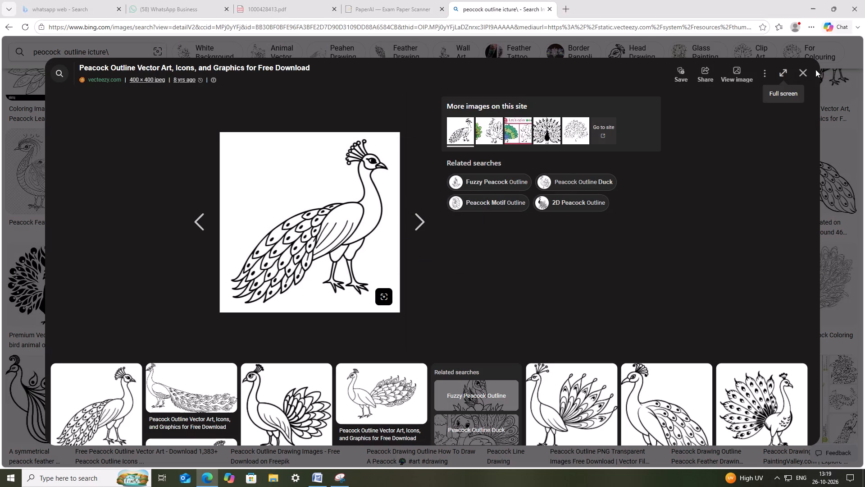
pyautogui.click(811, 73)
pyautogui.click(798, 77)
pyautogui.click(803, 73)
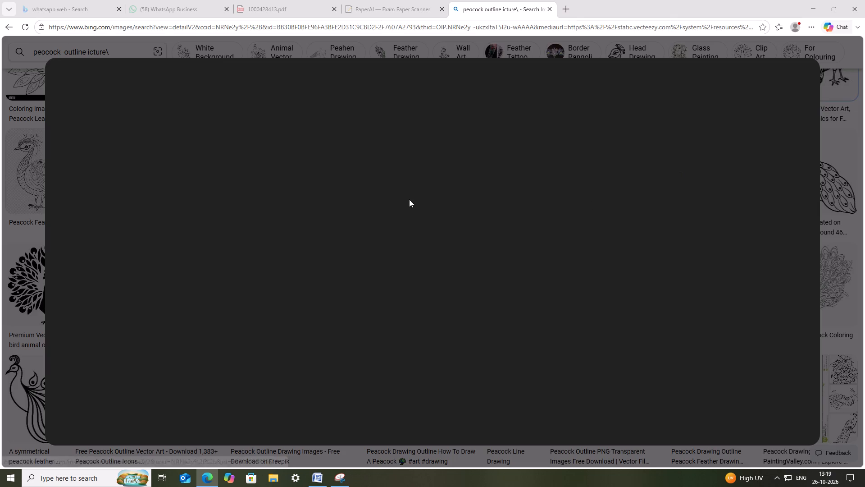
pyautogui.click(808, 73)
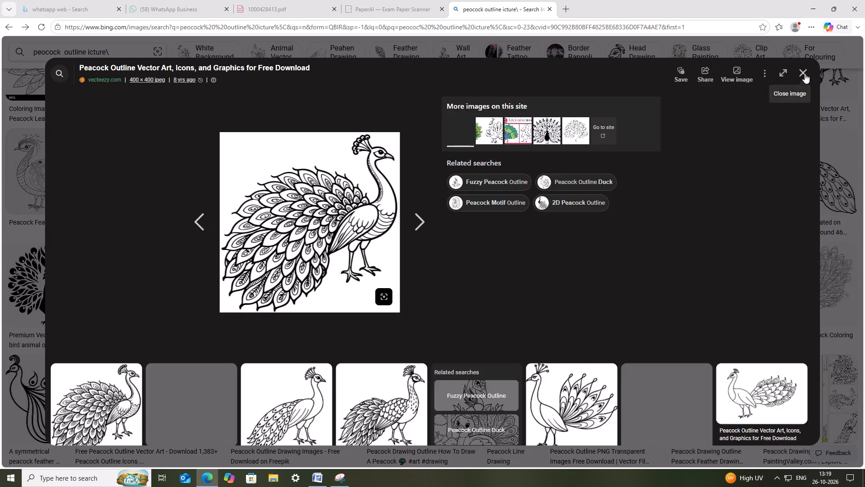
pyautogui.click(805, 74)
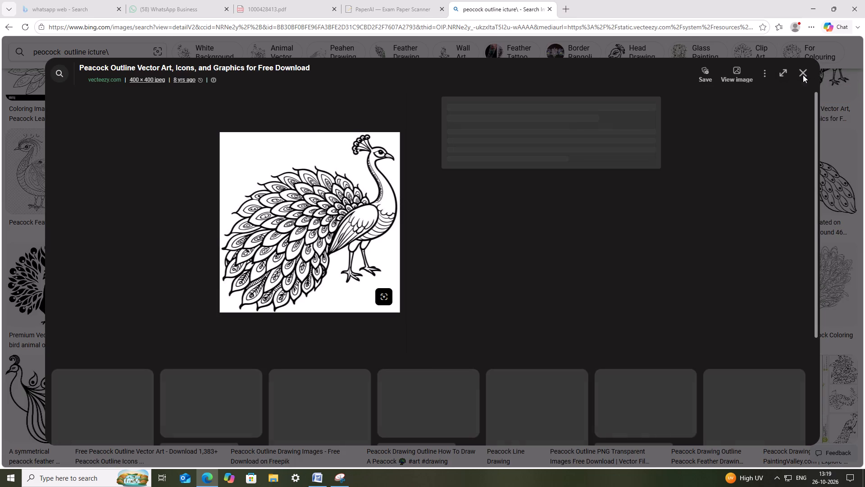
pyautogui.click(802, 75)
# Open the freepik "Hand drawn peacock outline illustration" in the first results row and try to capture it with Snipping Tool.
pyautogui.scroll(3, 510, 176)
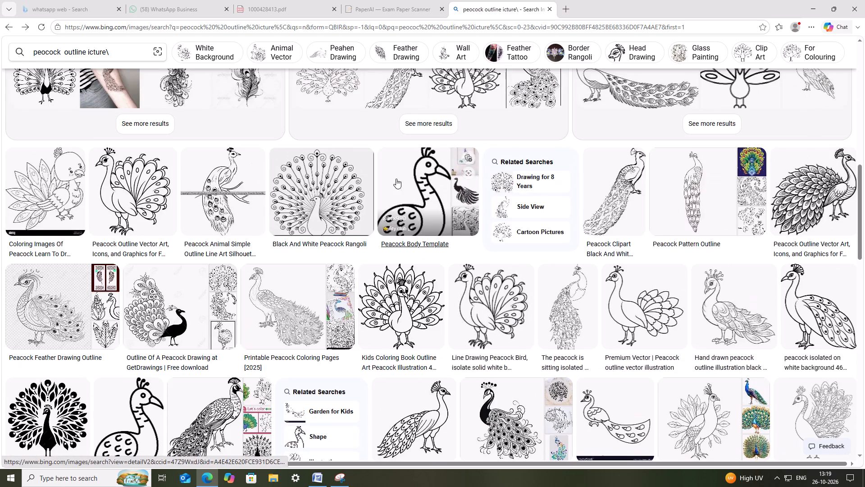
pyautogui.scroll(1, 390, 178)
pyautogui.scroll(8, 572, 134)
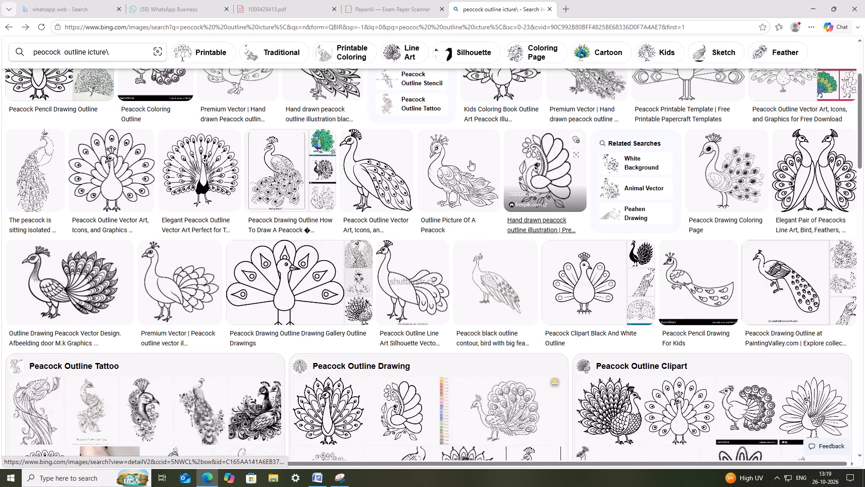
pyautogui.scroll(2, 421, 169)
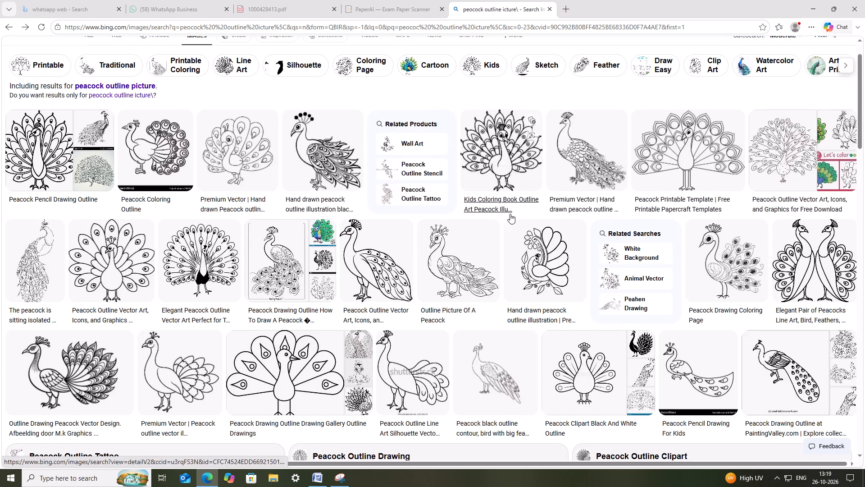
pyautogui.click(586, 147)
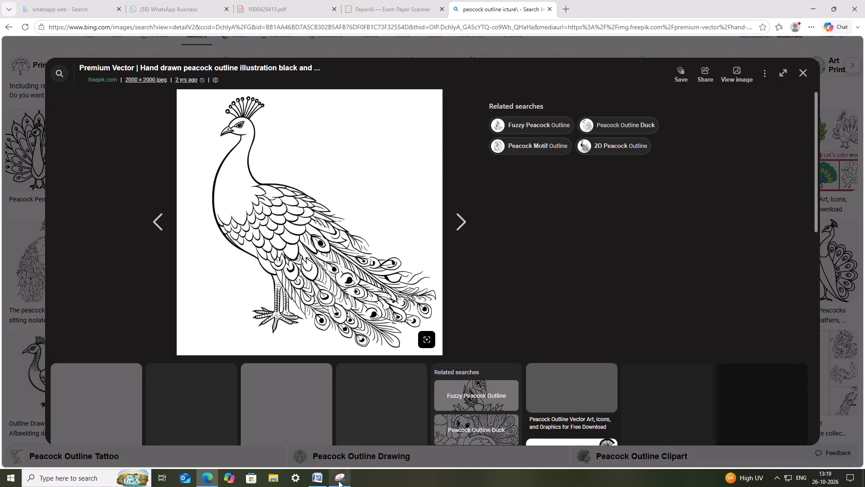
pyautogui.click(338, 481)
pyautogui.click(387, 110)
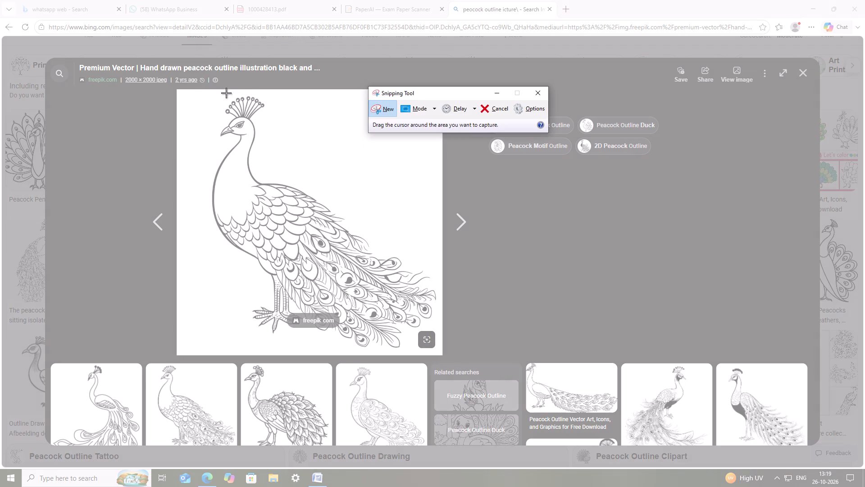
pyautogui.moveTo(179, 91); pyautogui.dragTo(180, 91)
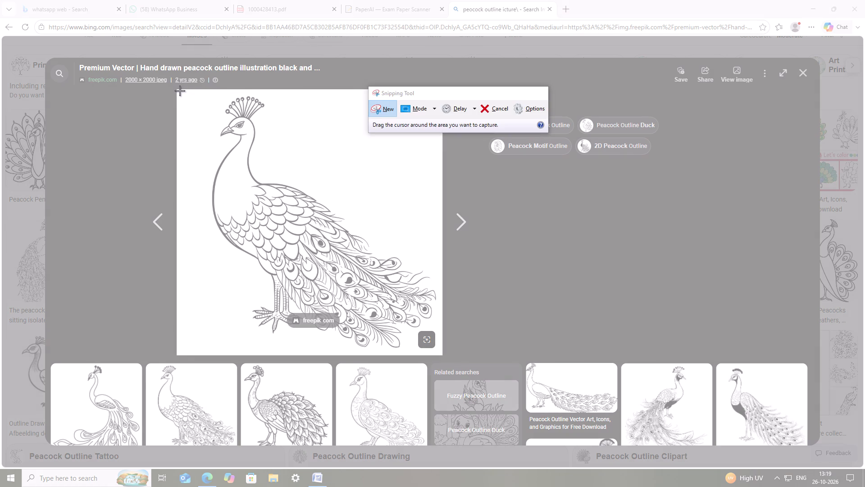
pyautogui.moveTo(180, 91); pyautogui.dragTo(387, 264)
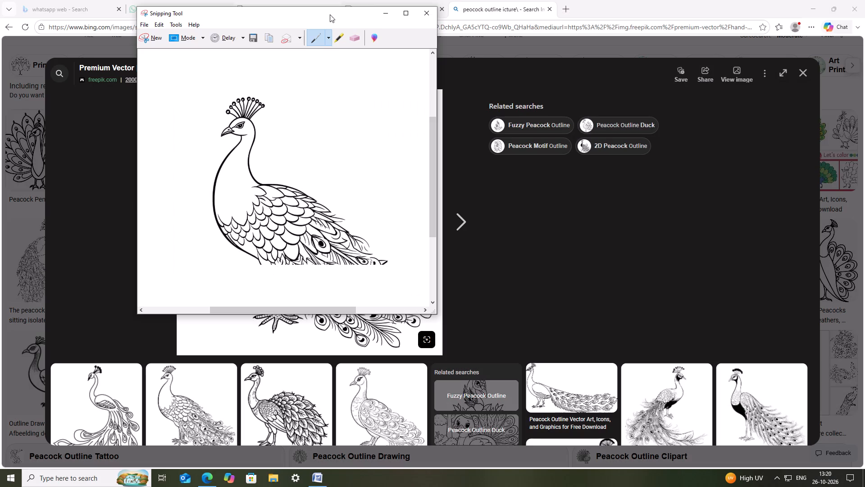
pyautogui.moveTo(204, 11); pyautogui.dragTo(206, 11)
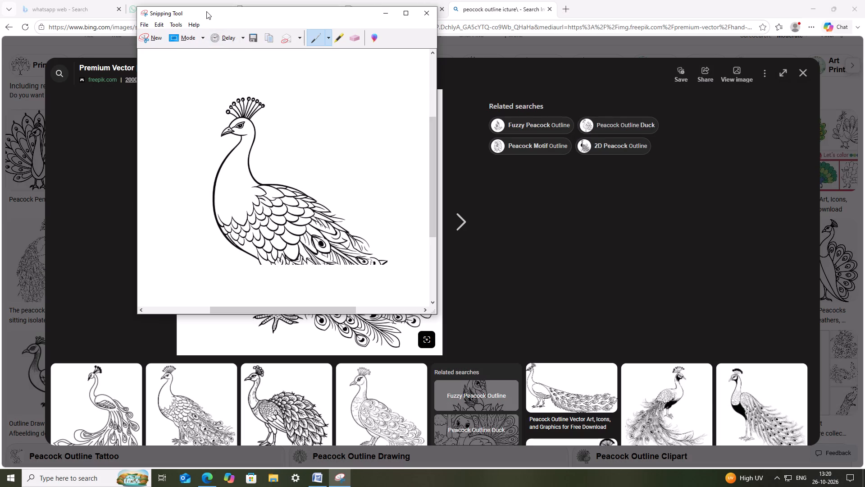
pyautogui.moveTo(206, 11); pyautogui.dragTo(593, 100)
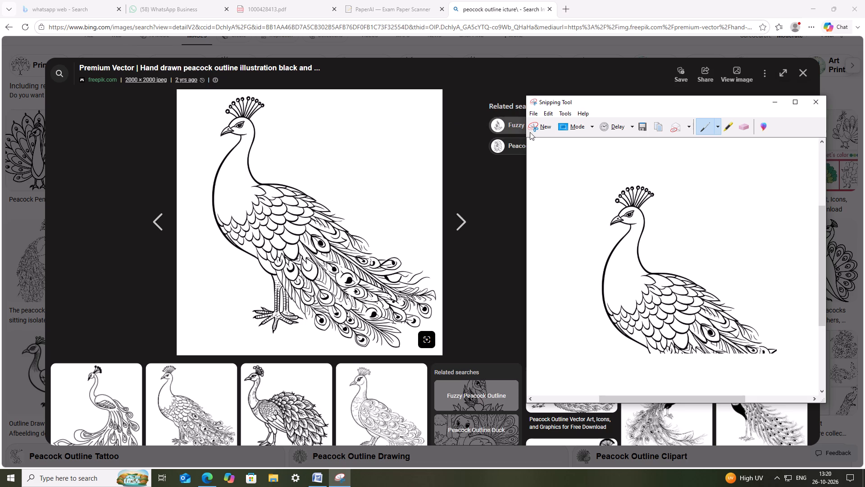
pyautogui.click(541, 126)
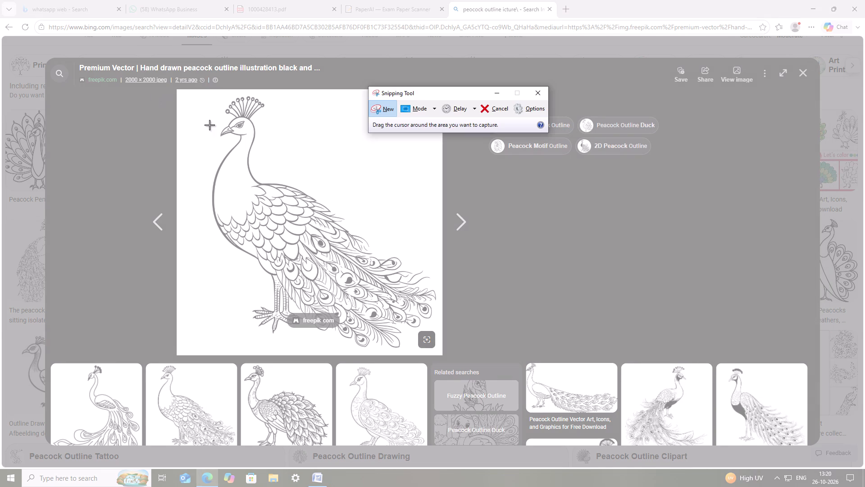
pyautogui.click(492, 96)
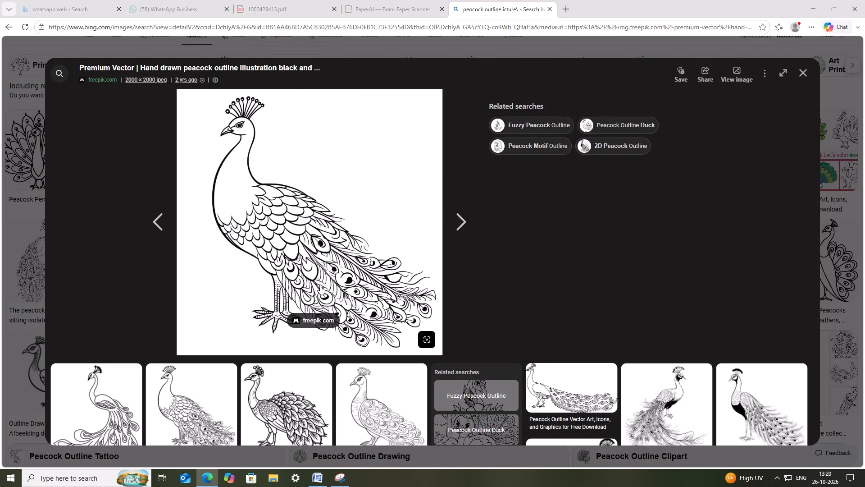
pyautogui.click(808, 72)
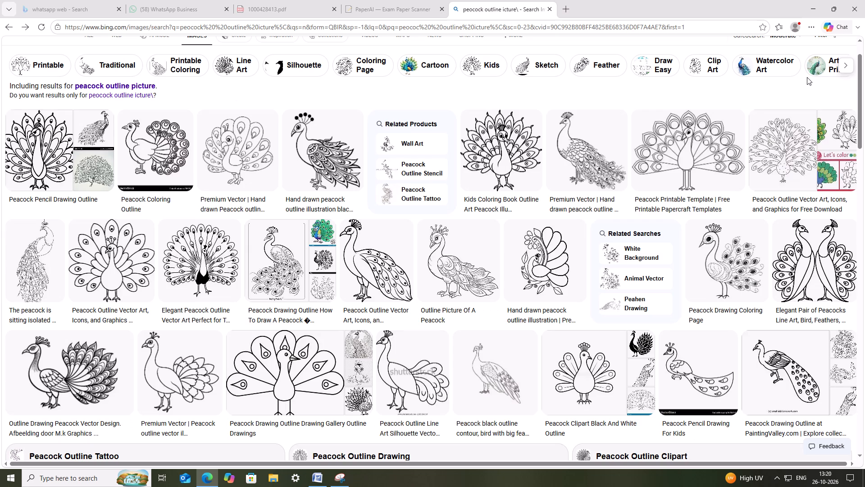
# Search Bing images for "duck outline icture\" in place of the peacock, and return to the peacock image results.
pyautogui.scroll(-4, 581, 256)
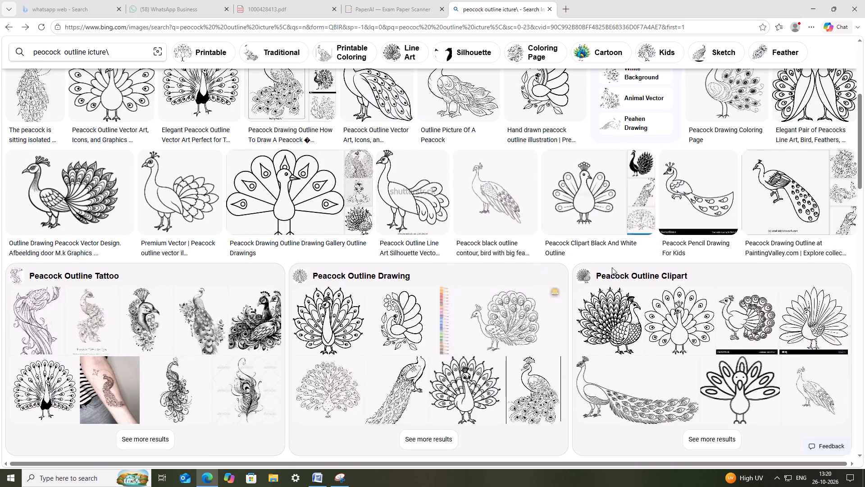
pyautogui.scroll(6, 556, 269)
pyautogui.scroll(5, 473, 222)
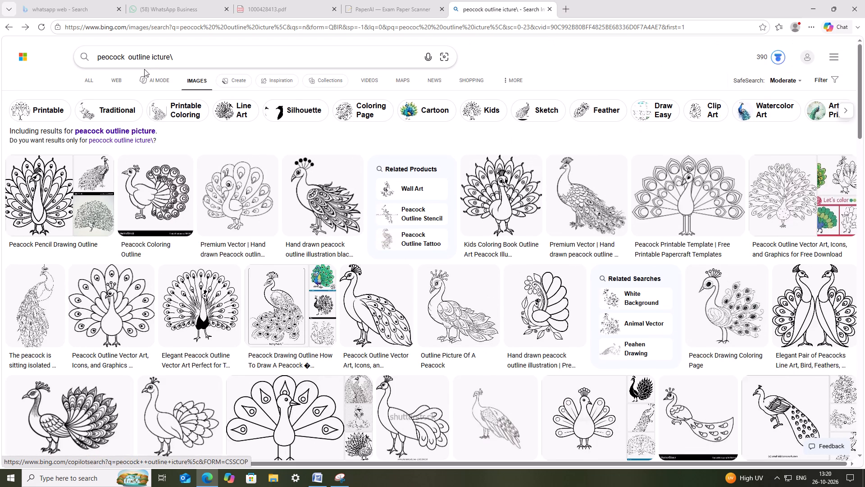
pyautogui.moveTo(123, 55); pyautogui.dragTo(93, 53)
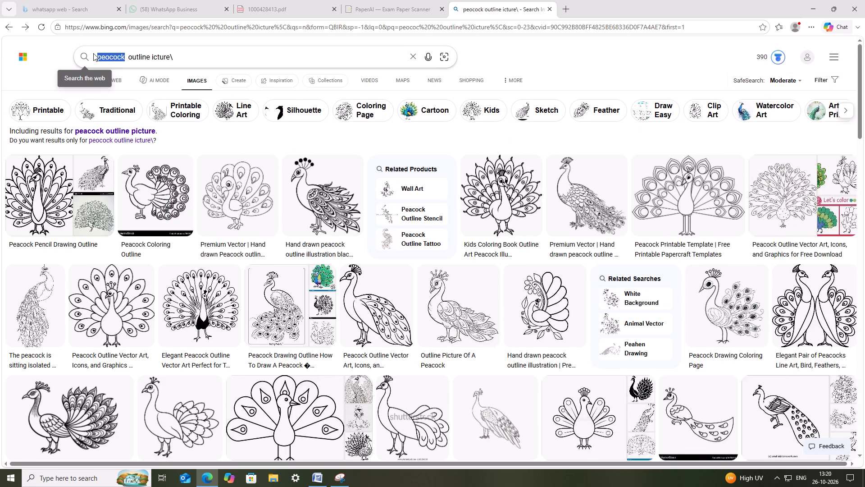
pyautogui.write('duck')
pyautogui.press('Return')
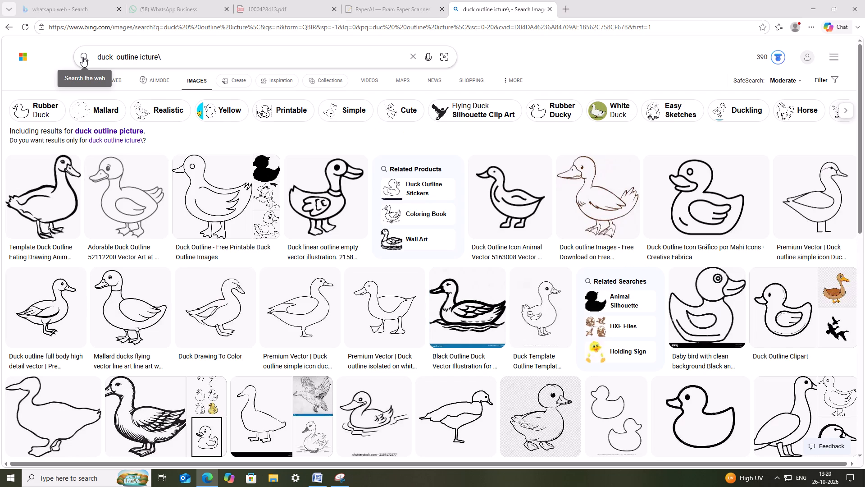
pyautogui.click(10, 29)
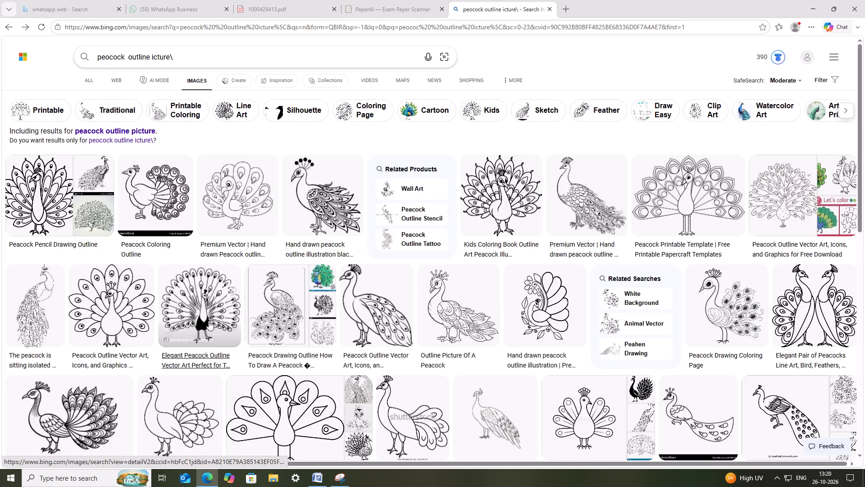
# Open the "Peacock Drawing Outline at PaintingValley.com" picture from the image results and capture the whole peacock with Snipping Tool.
pyautogui.scroll(-2, 209, 320)
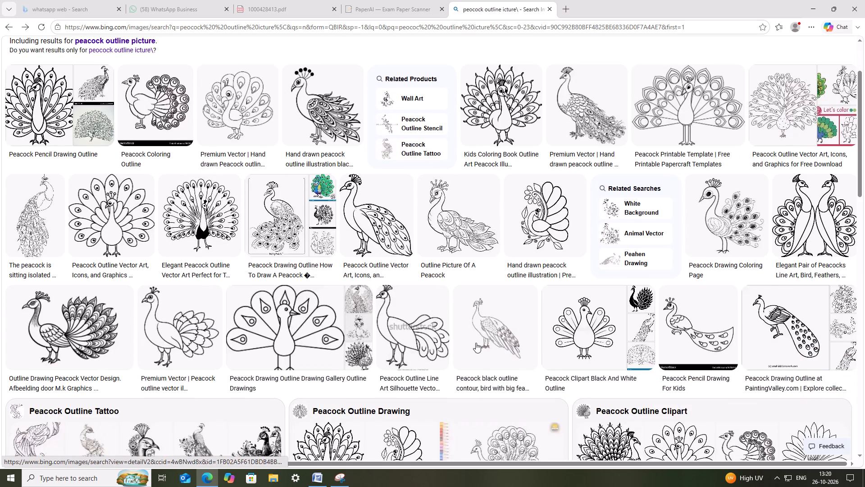
pyautogui.scroll(-4, 541, 280)
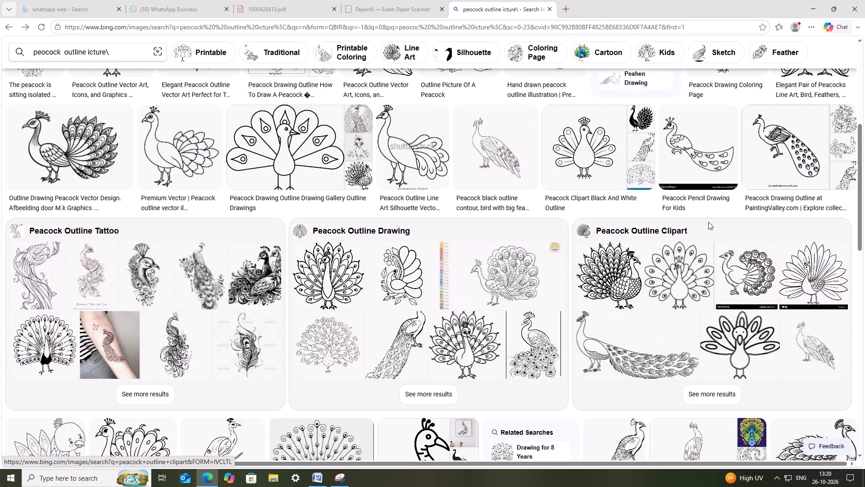
pyautogui.scroll(2, 708, 222)
pyautogui.click(775, 227)
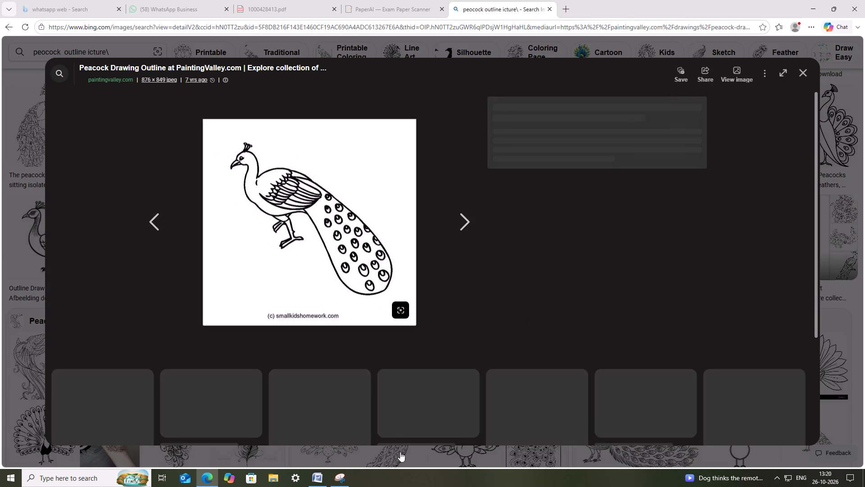
pyautogui.click(346, 478)
pyautogui.click(387, 110)
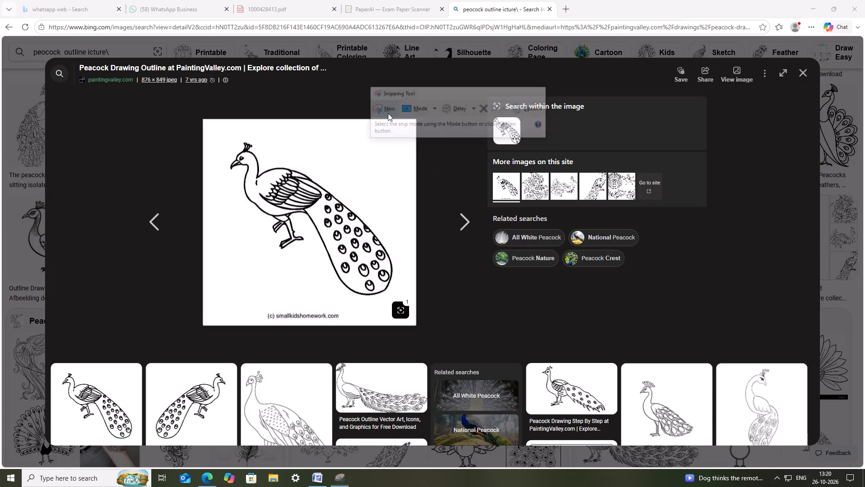
pyautogui.moveTo(228, 135); pyautogui.dragTo(394, 281)
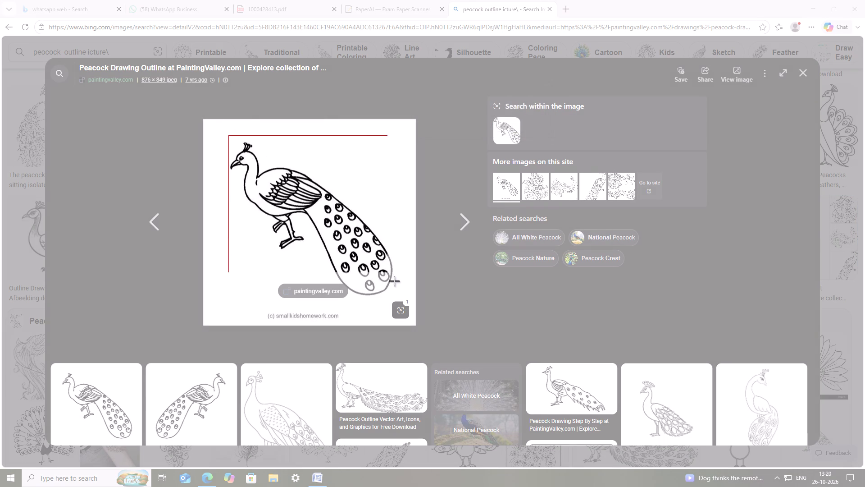
pyautogui.moveTo(394, 281); pyautogui.dragTo(387, 248)
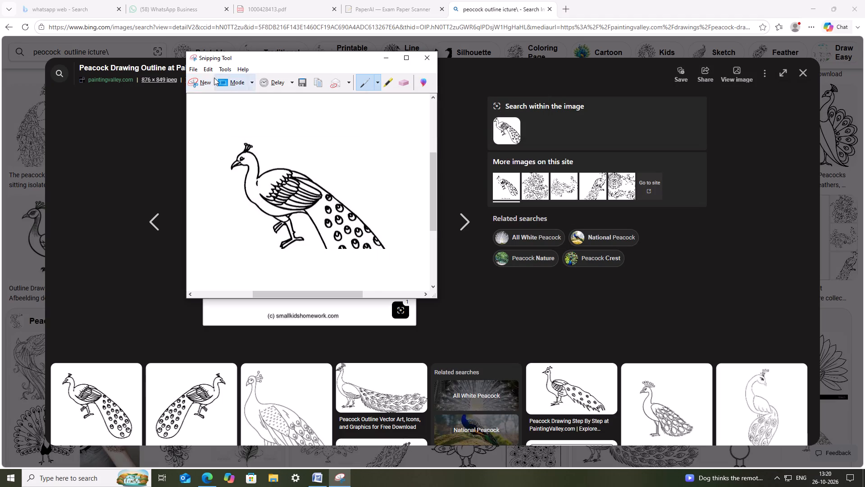
pyautogui.click(204, 80)
pyautogui.moveTo(220, 134); pyautogui.dragTo(228, 144)
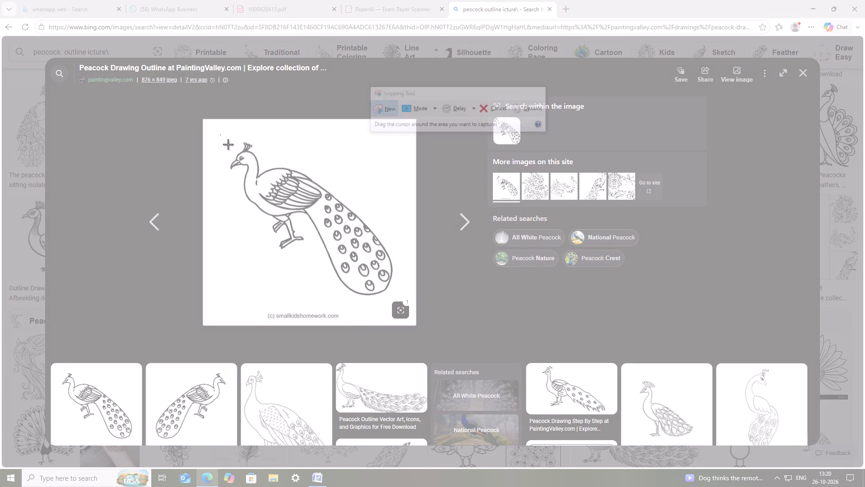
pyautogui.moveTo(228, 144); pyautogui.dragTo(396, 297)
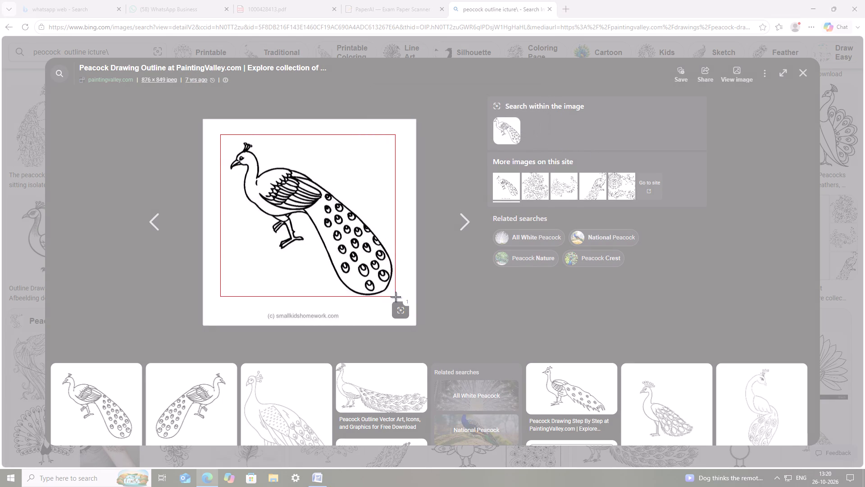
pyautogui.moveTo(396, 297); pyautogui.dragTo(396, 297)
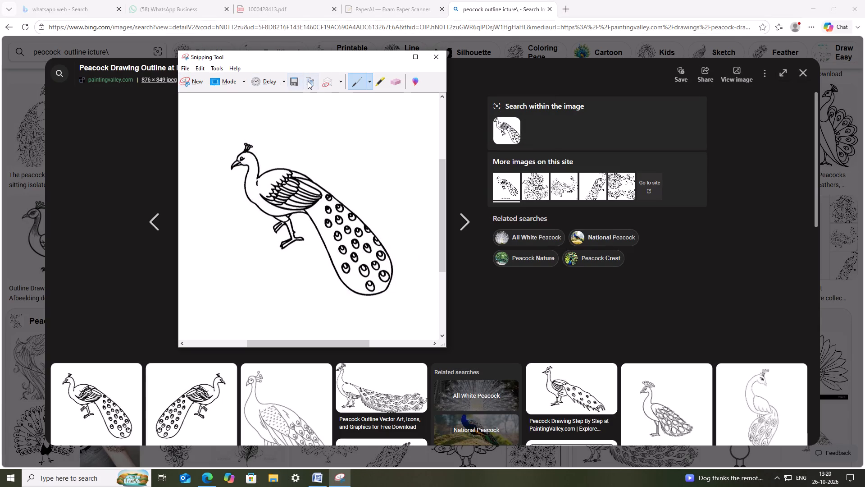
# Save the peacock snip as a PNG named "peocock" in the Downloads images folder and minimise Snipping Tool.
pyautogui.click(298, 84)
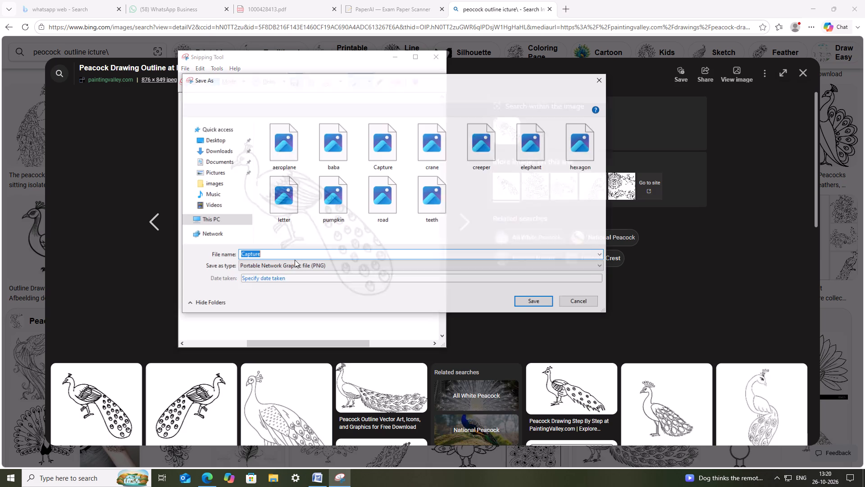
pyautogui.write('peo')
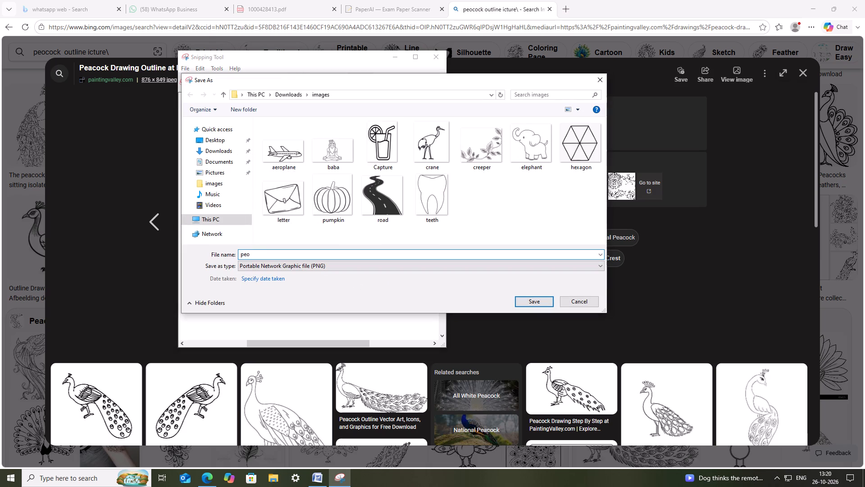
pyautogui.write('coc')
pyautogui.press('k')
pyautogui.press('Return')
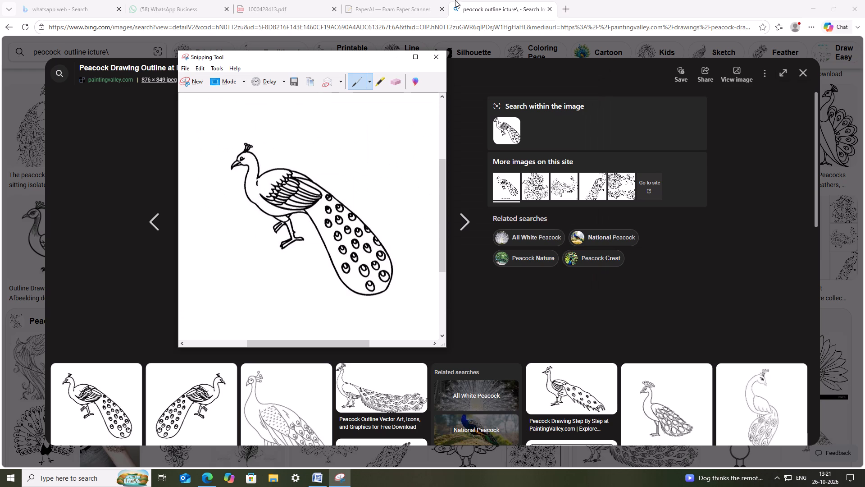
pyautogui.click(398, 57)
# Switch to the Word exam paper and replace the word "Peacock" at item 2 of section III with blank spaces.
pyautogui.click(312, 478)
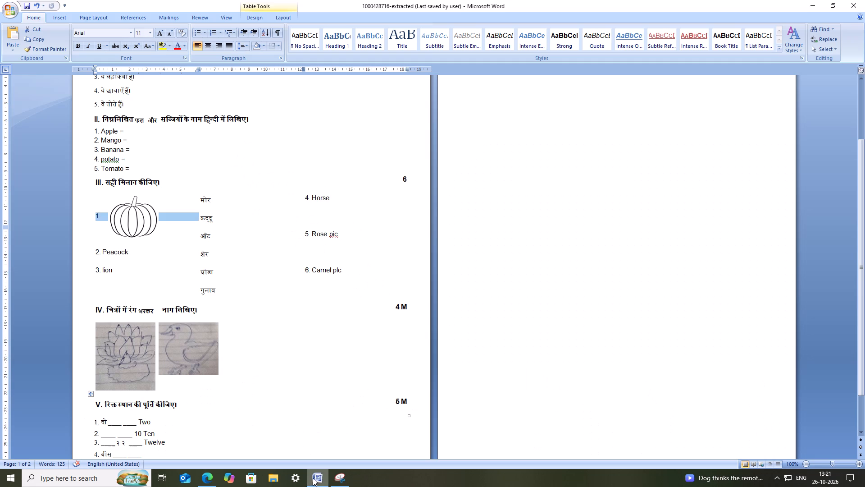
pyautogui.moveTo(145, 252); pyautogui.dragTo(118, 251)
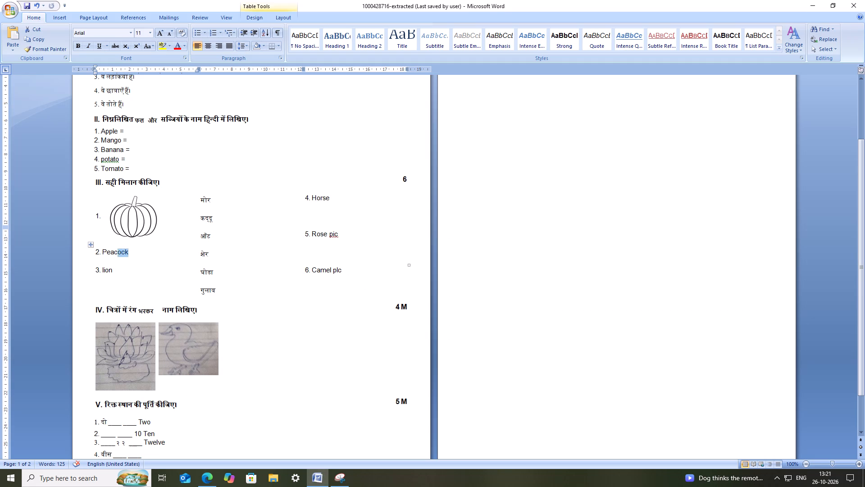
pyautogui.moveTo(118, 251); pyautogui.dragTo(103, 252)
pyautogui.press('BackSpace')
pyautogui.press('space')
pyautogui.press('space')
pyautogui.press('space')
# Insert the "peocock" picture from the images folder at item 2 of the matching exercise.
pyautogui.click(80, 14)
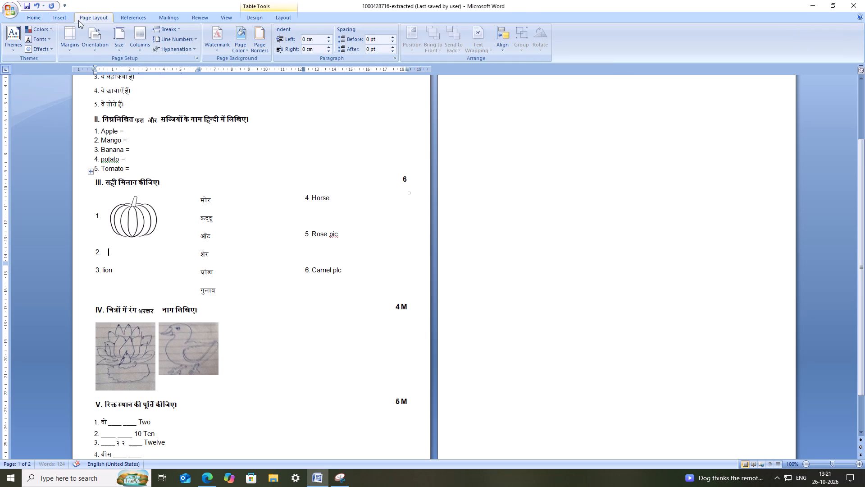
pyautogui.click(64, 19)
pyautogui.click(92, 37)
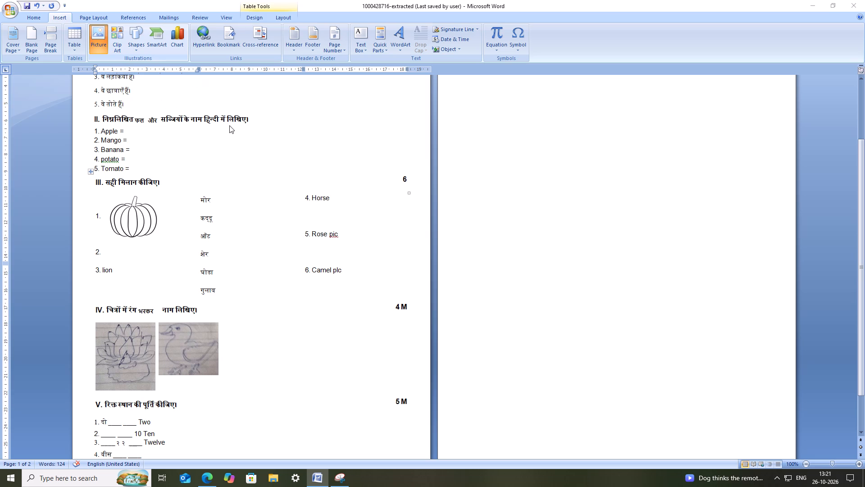
pyautogui.click(113, 163)
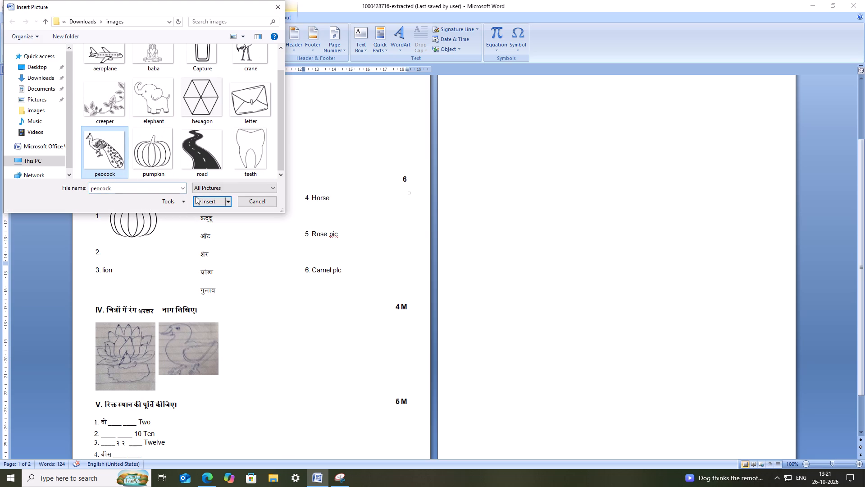
pyautogui.click(206, 205)
# Place the peacock picture in front of the text, shrink it to about 2.8 × 3.1 cm and move it beside item 2.
pyautogui.rightClick(150, 278)
pyautogui.click(187, 377)
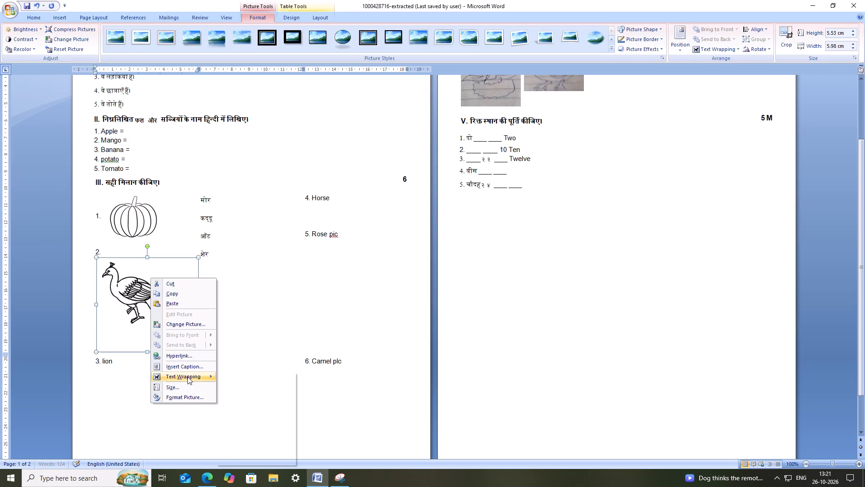
pyautogui.click(257, 418)
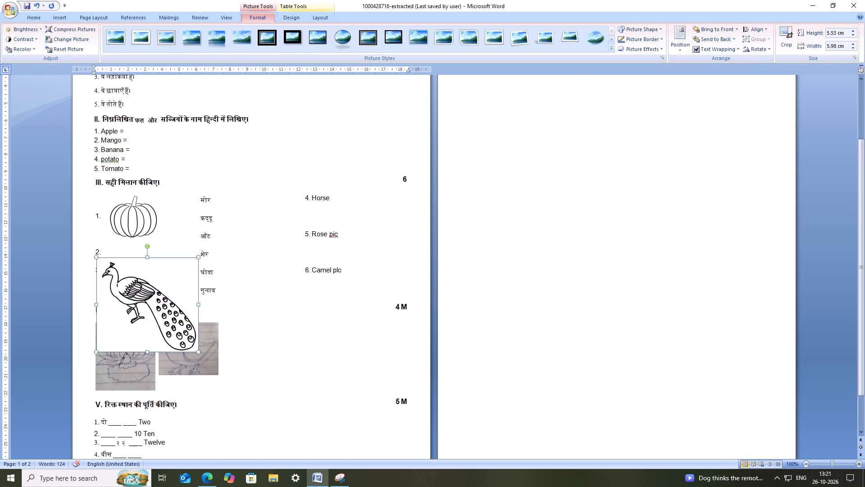
pyautogui.moveTo(200, 353); pyautogui.dragTo(149, 300)
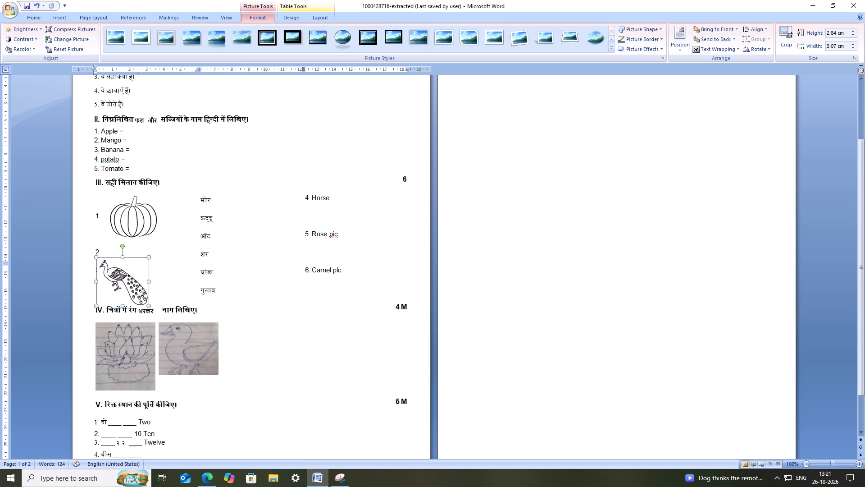
pyautogui.moveTo(114, 277); pyautogui.dragTo(143, 266)
pyautogui.moveTo(146, 266); pyautogui.dragTo(142, 265)
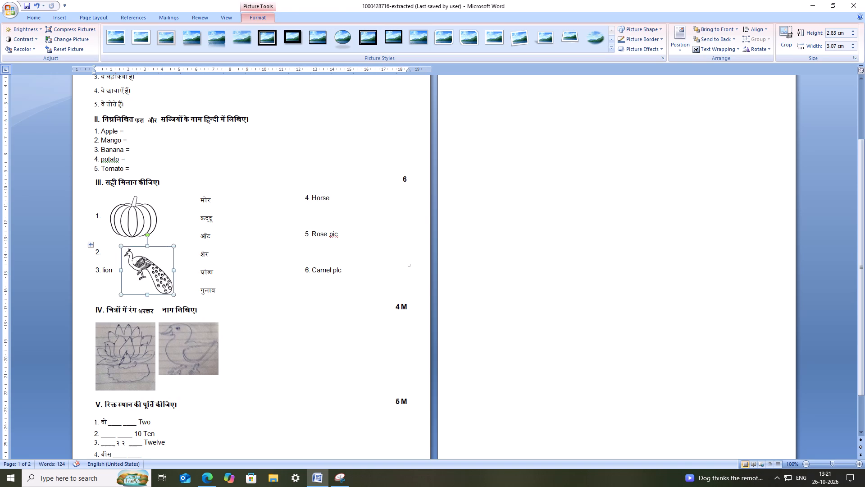
# Add three blank lines below item 2 and shift the peacock picture up closer to its number.
pyautogui.click(112, 255)
pyautogui.press('Return')
pyautogui.press('Return')
pyautogui.press('Return')
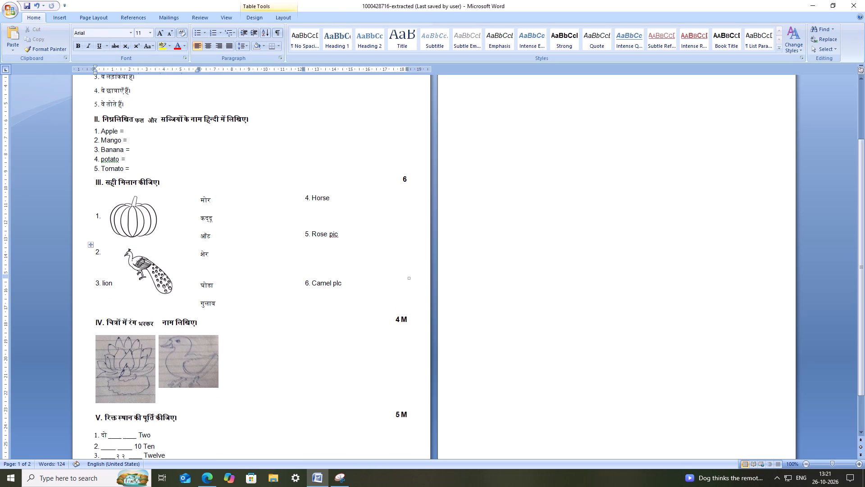
pyautogui.moveTo(147, 272); pyautogui.dragTo(140, 267)
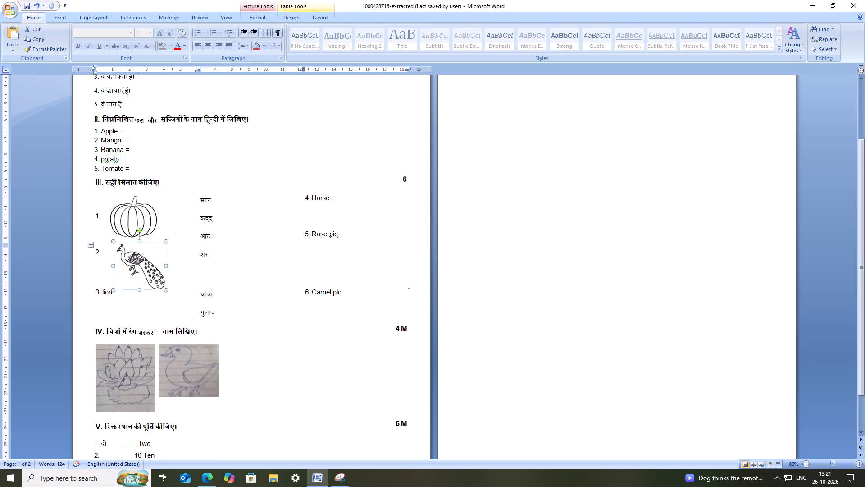
# Add three blank lines between the pumpkin and item 2, and realign the peacock picture beside the number 2.
pyautogui.click(164, 233)
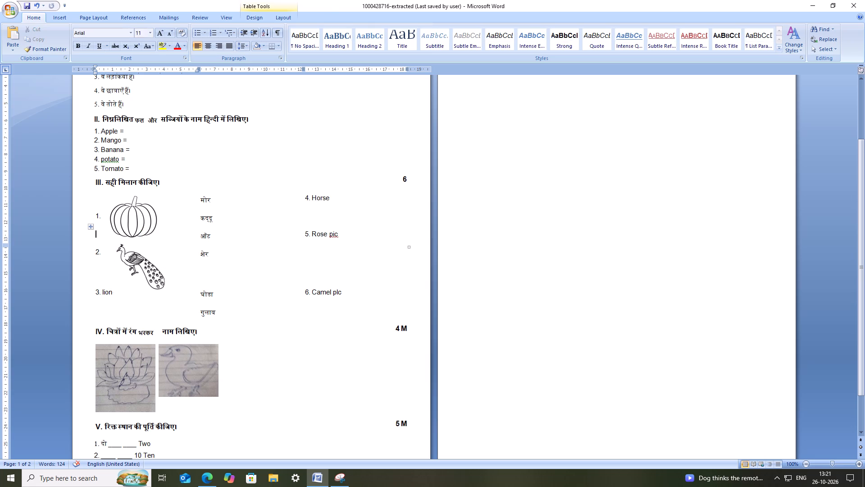
pyautogui.press('Return')
pyautogui.press('Return')
pyautogui.press('Return')
pyautogui.moveTo(140, 287); pyautogui.dragTo(140, 286)
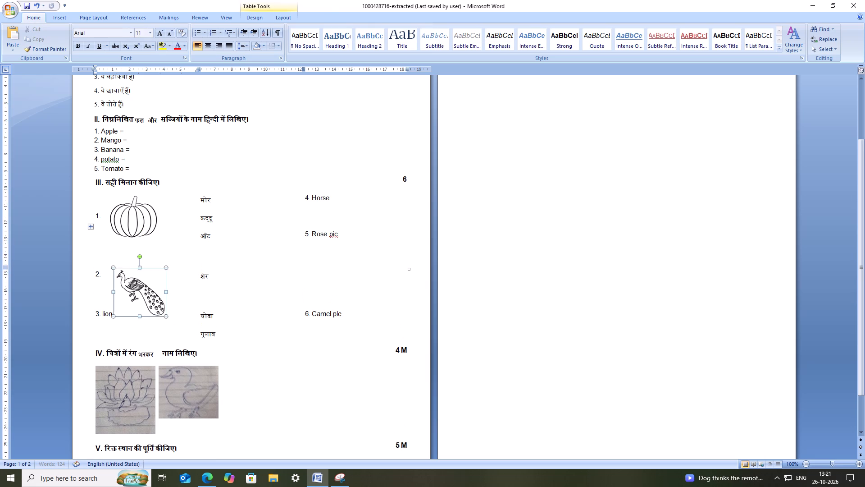
pyautogui.moveTo(140, 286); pyautogui.dragTo(140, 271)
pyautogui.click(146, 272)
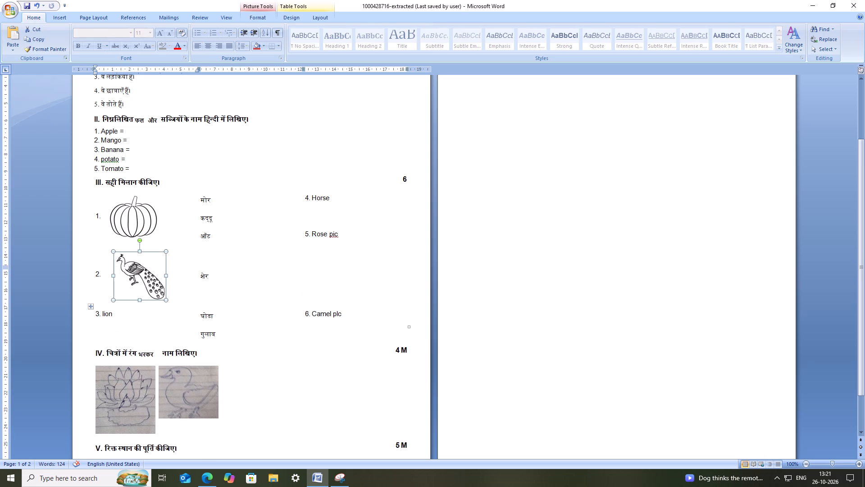
# Space out the first Hindi words in the middle column of the matching exercise with extra blank lines.
pyautogui.click(149, 316)
pyautogui.click(222, 227)
pyautogui.press('Return')
pyautogui.click(228, 217)
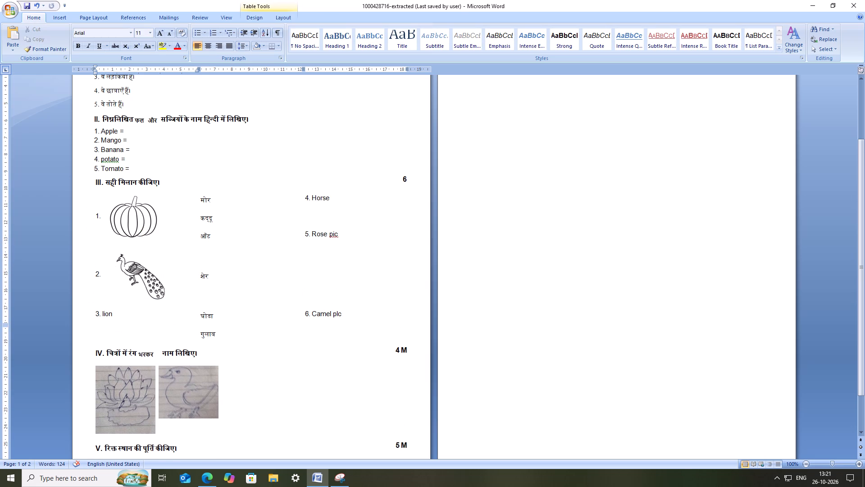
pyautogui.click(222, 205)
pyautogui.press('Return')
pyautogui.click(222, 232)
pyautogui.press('Return')
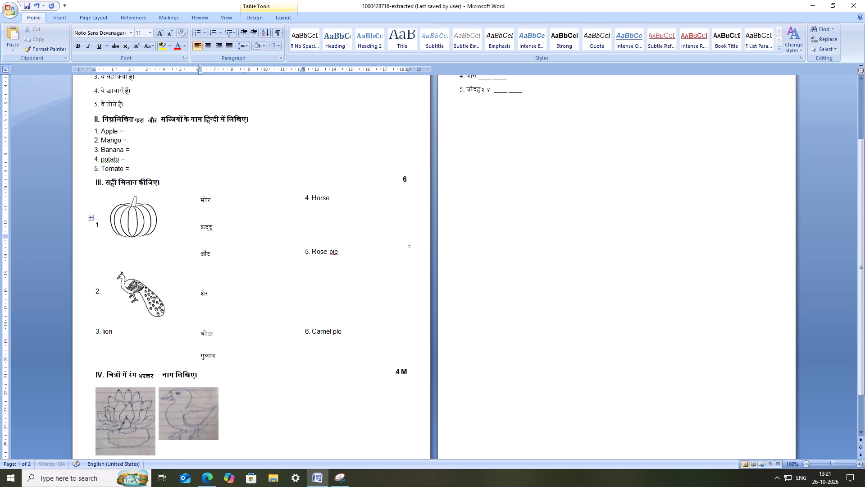
# Delete the surplus blank lines above item 2 in the picture column.
pyautogui.click(126, 245)
pyautogui.click(127, 257)
pyautogui.press('BackSpace')
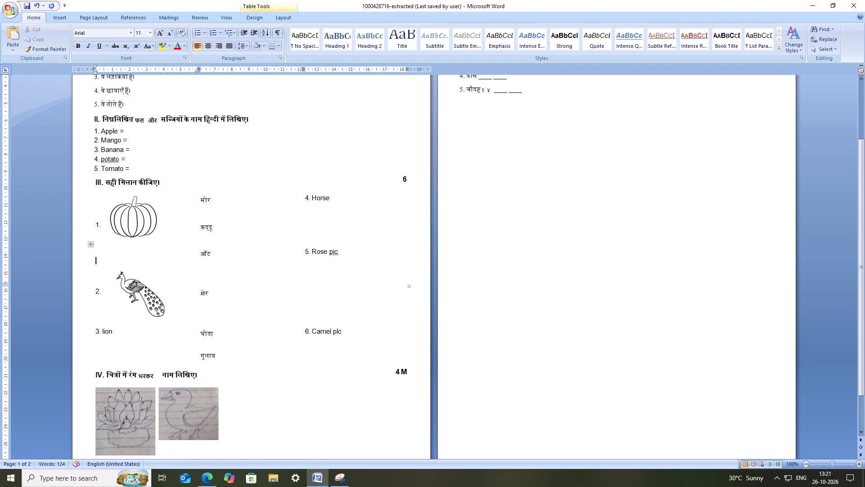
pyautogui.press('BackSpace')
# Add two blank lines between घोडा and गुलाब in the Hindi word column.
pyautogui.click(208, 306)
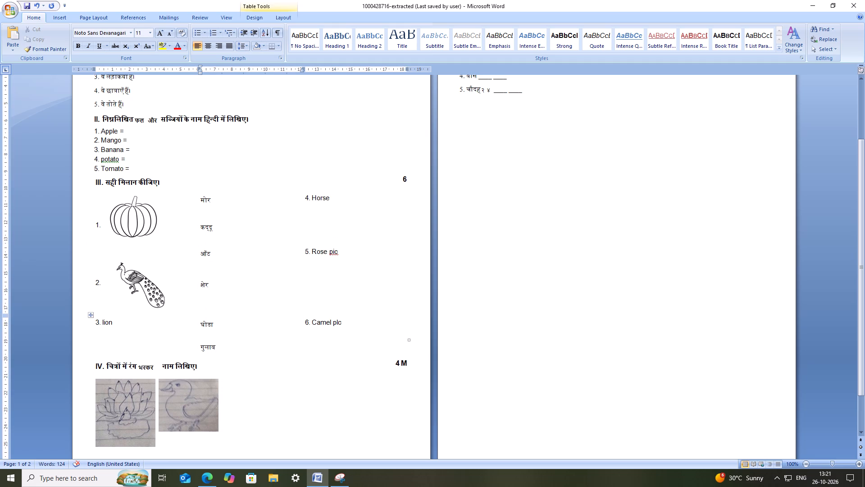
pyautogui.click(223, 332)
pyautogui.press('Return')
pyautogui.press('Return')
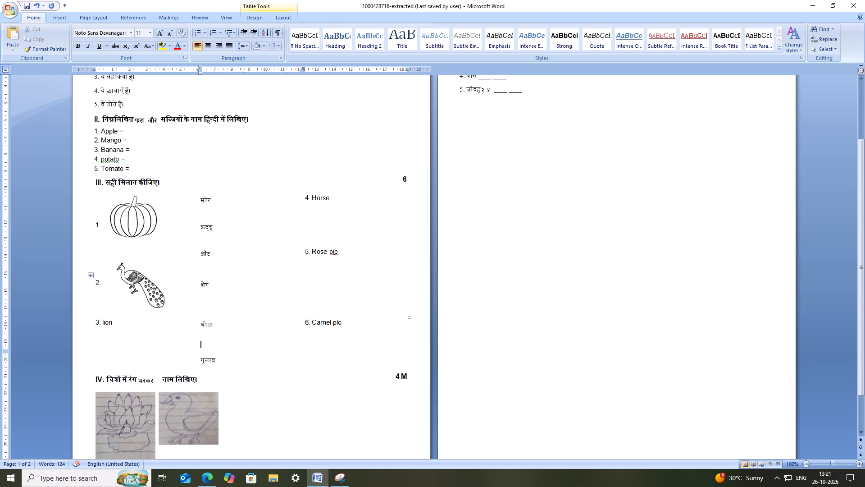
# Save the exam paper document.
pyautogui.hotkey('ctrl', 's')
pyautogui.hotkey('ctrl', 's')
pyautogui.hotkey('ctrl', 's')
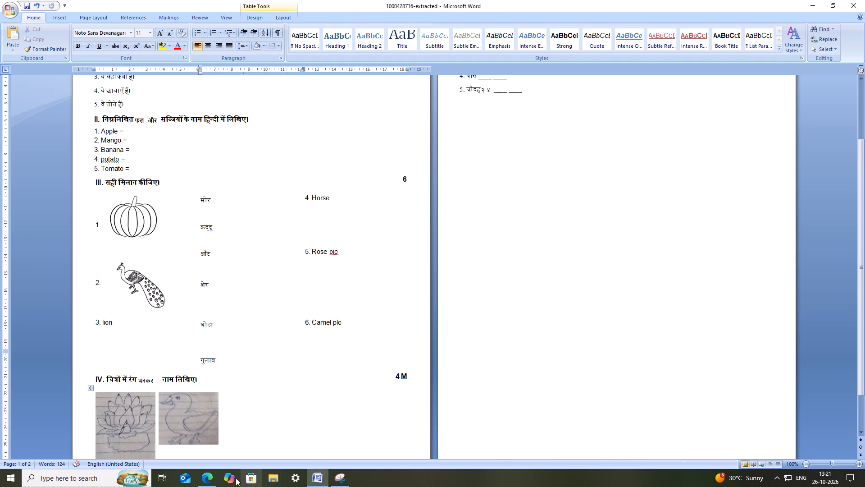
# Return to the Bing image results in Edge and close the peacock picture preview.
pyautogui.click(212, 478)
pyautogui.click(806, 73)
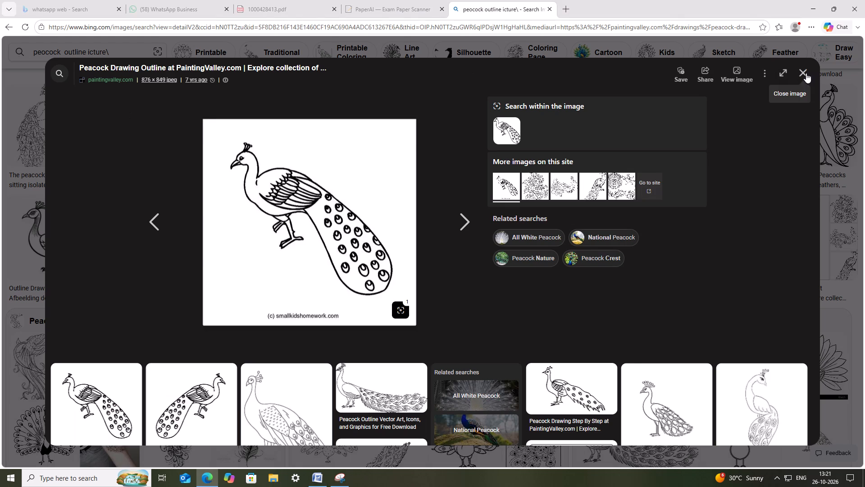
# Change the image search from peacock to lion outline pictures and open the front-facing standing lion from Freepik.
pyautogui.moveTo(60, 53); pyautogui.dragTo(19, 51)
pyautogui.write('lion')
pyautogui.press('Return')
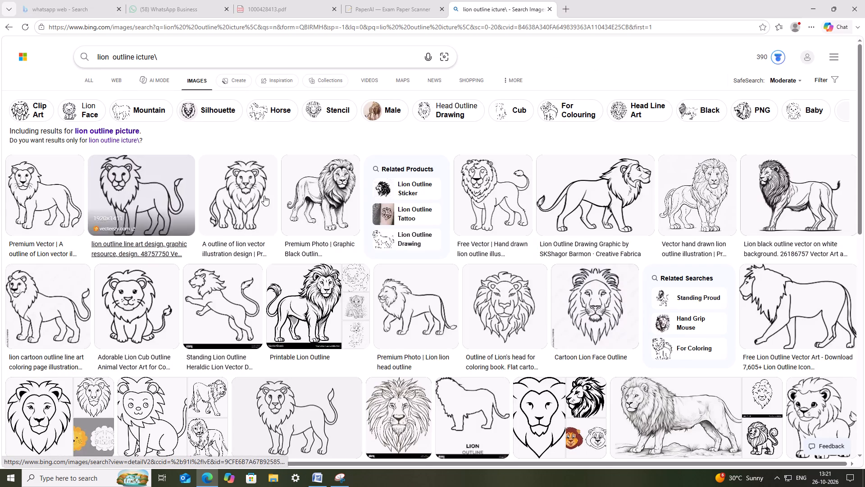
pyautogui.click(256, 191)
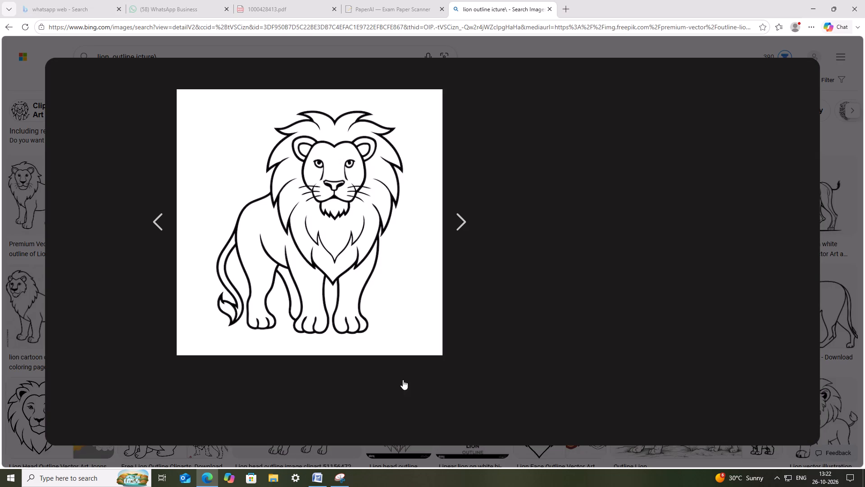
# Capture the lion drawing with Snipping Tool and save the snip as lion.
pyautogui.click(345, 476)
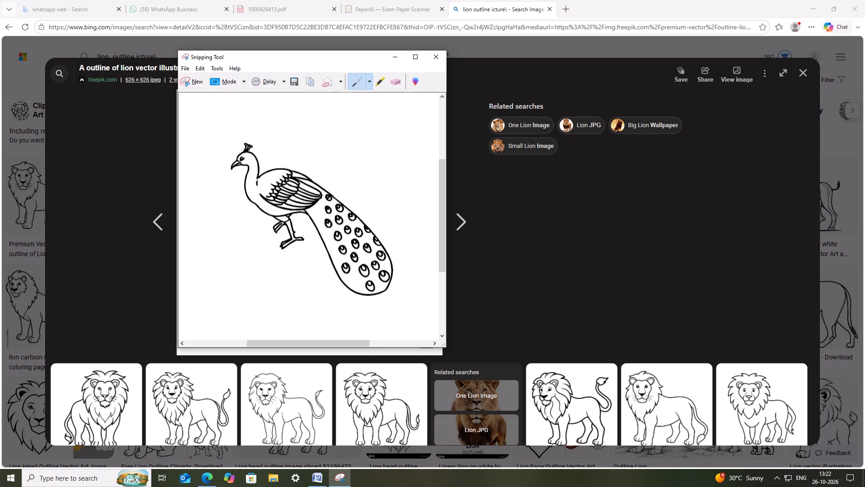
pyautogui.click(199, 86)
pyautogui.moveTo(187, 90); pyautogui.dragTo(214, 99)
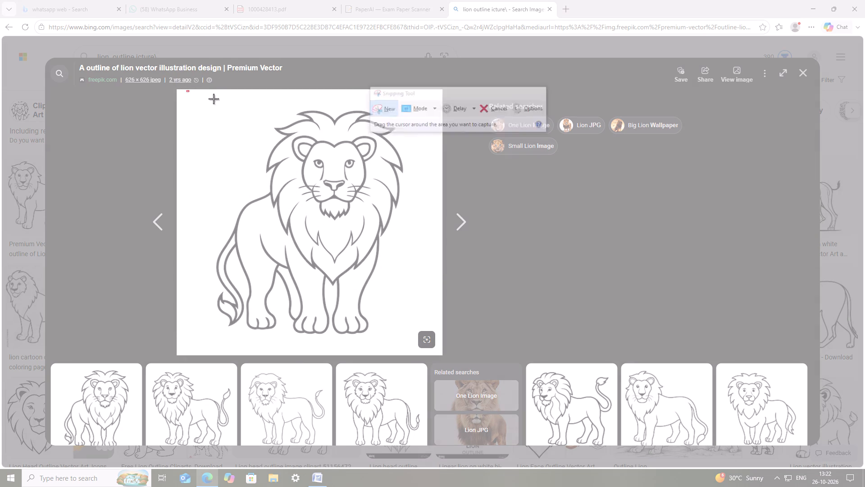
pyautogui.moveTo(214, 99); pyautogui.dragTo(410, 339)
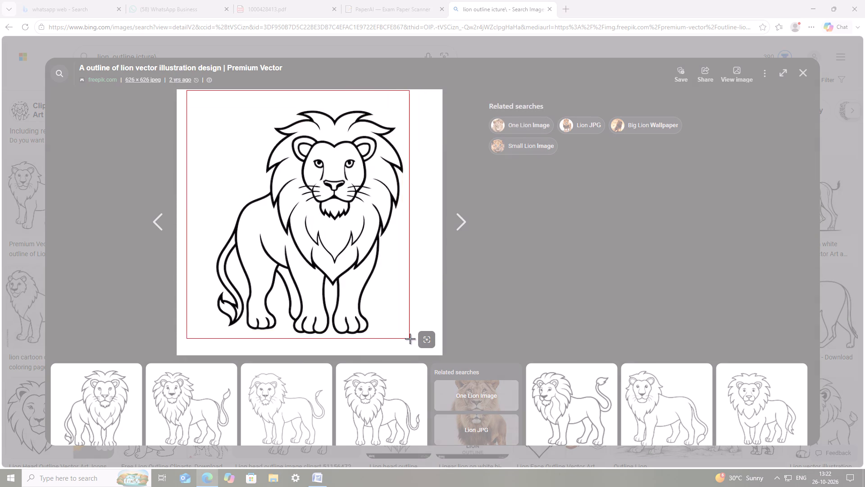
pyautogui.moveTo(410, 339); pyautogui.dragTo(410, 339)
pyautogui.click(256, 38)
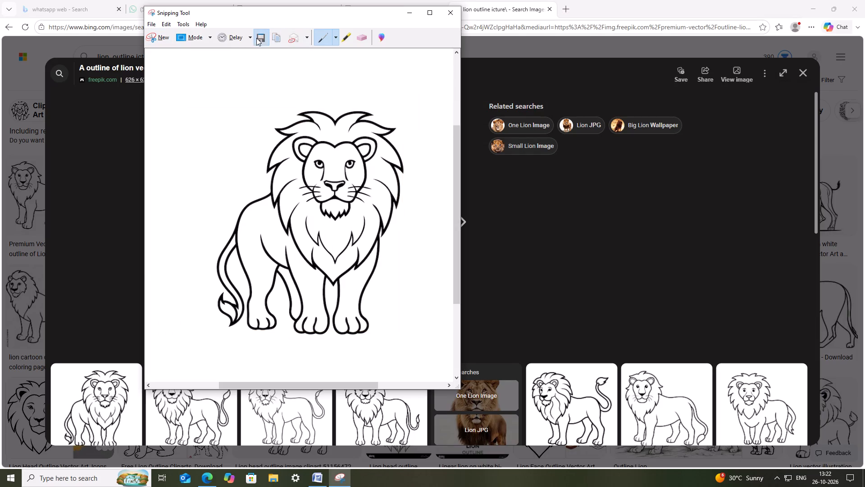
pyautogui.write('lion')
pyautogui.press('Return')
pyautogui.click(403, 10)
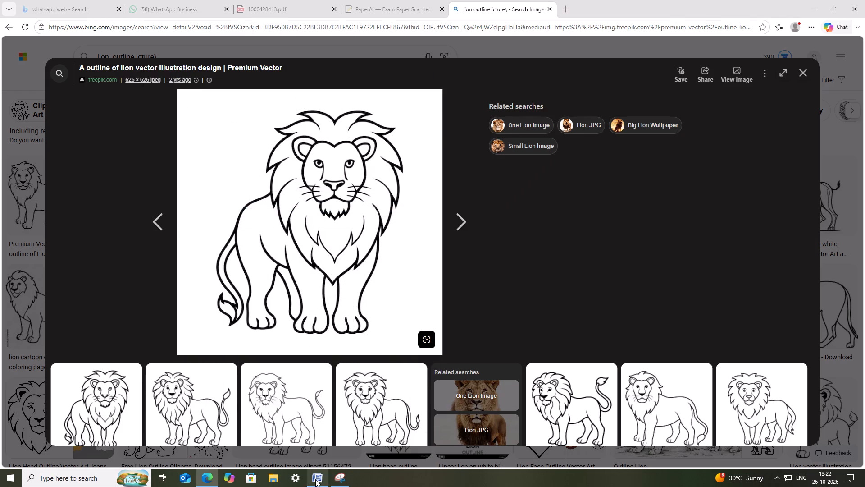
# In the Word exam paper, replace the word lion at item 3 of the matching exercise with the lion picture.
pyautogui.click(315, 479)
pyautogui.moveTo(134, 329); pyautogui.dragTo(114, 326)
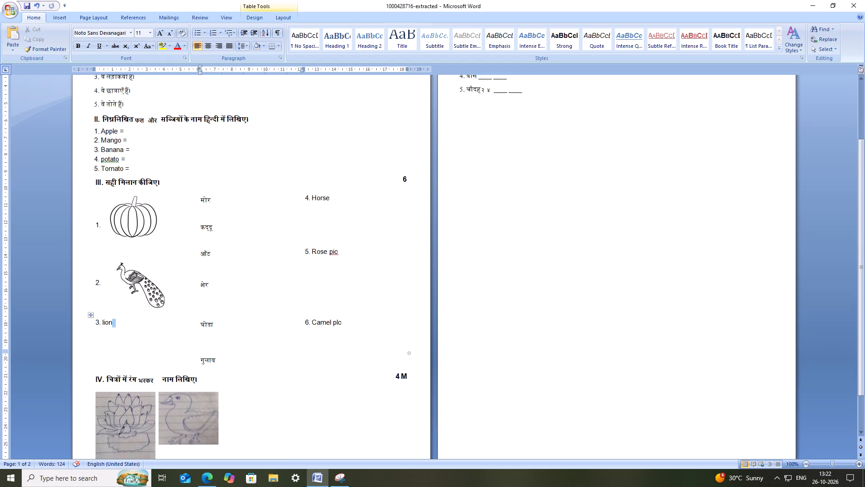
pyautogui.moveTo(114, 326); pyautogui.dragTo(104, 324)
pyautogui.press('BackSpace')
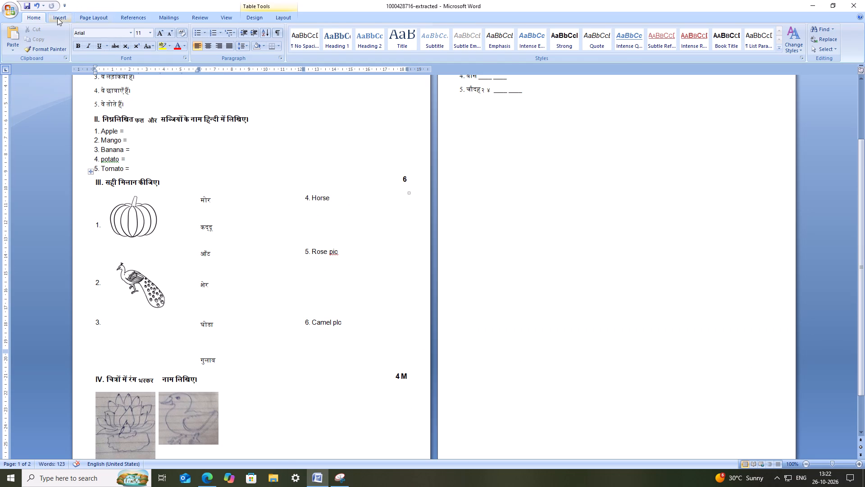
pyautogui.click(57, 18)
pyautogui.click(101, 33)
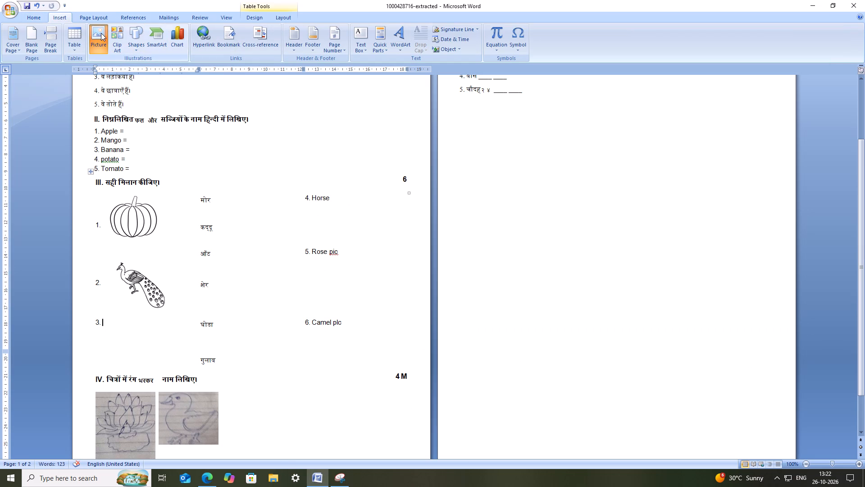
pyautogui.scroll(-3, 141, 139)
pyautogui.click(109, 101)
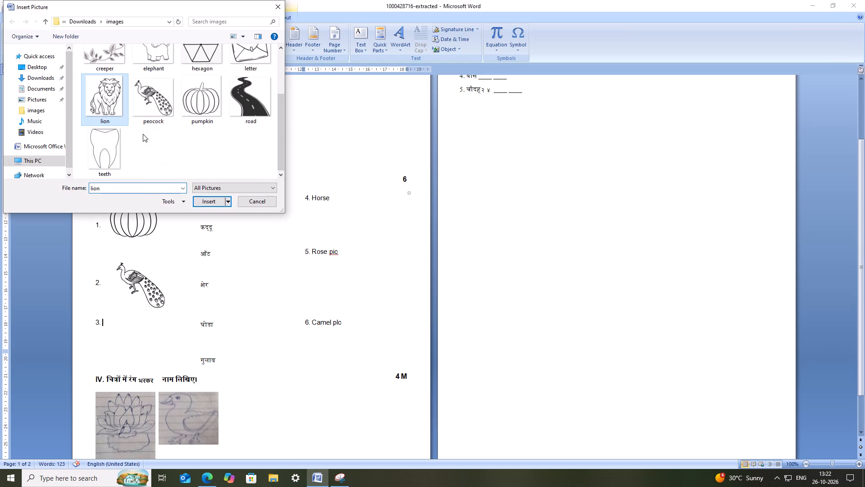
pyautogui.click(217, 202)
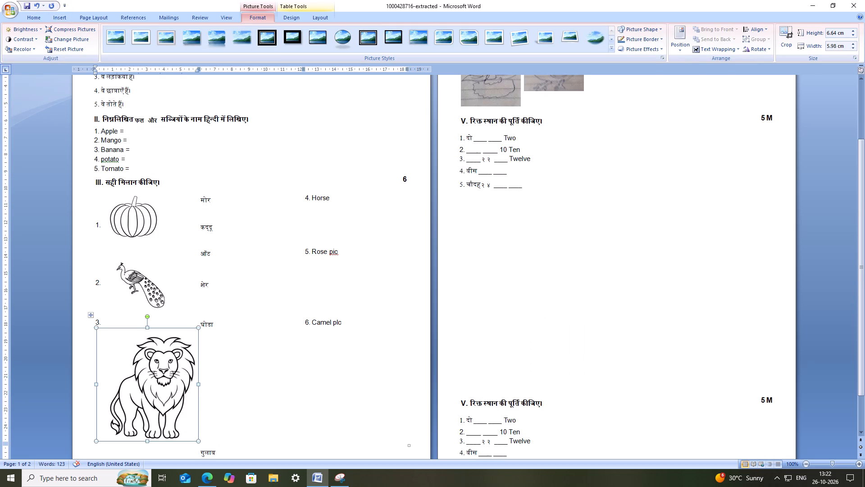
# Set the lion picture's text wrapping to In Front of Text.
pyautogui.rightClick(165, 358)
pyautogui.click(217, 328)
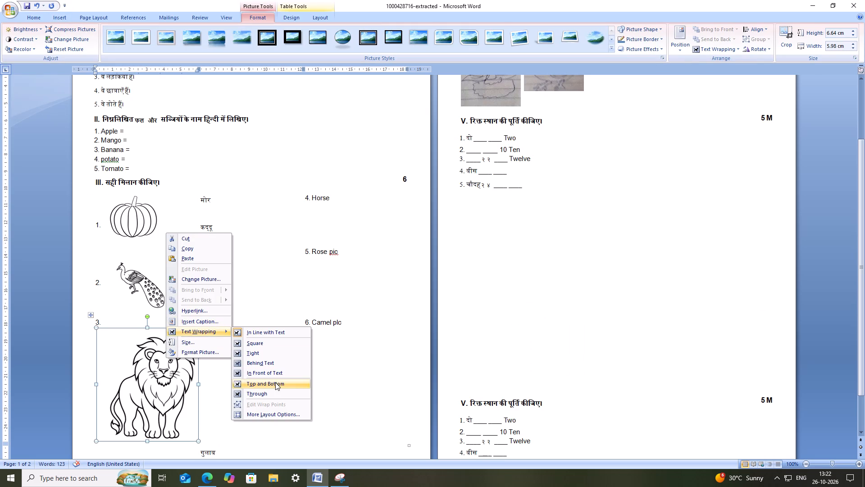
pyautogui.click(280, 375)
# Shrink the lion picture to about 2.9 cm high by 2.6 cm wide and place it beside number 3, below the peacock.
pyautogui.moveTo(197, 329); pyautogui.dragTo(196, 336)
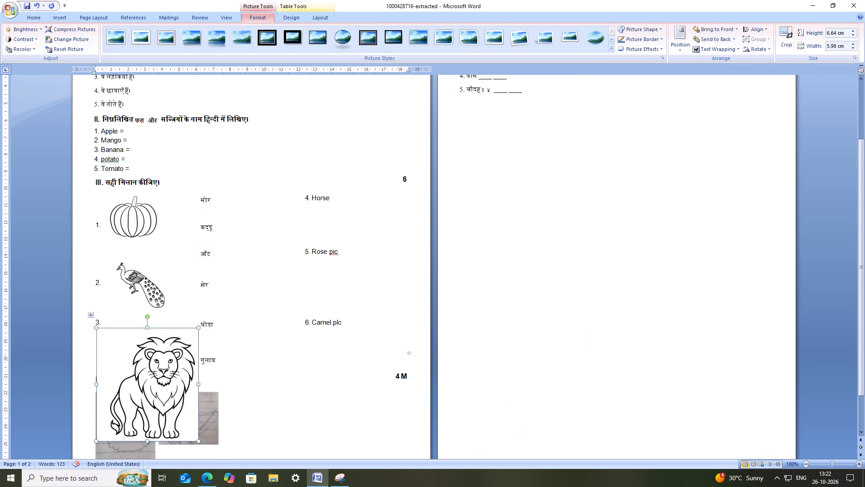
pyautogui.moveTo(196, 336); pyautogui.dragTo(154, 400)
pyautogui.moveTo(127, 401); pyautogui.dragTo(141, 334)
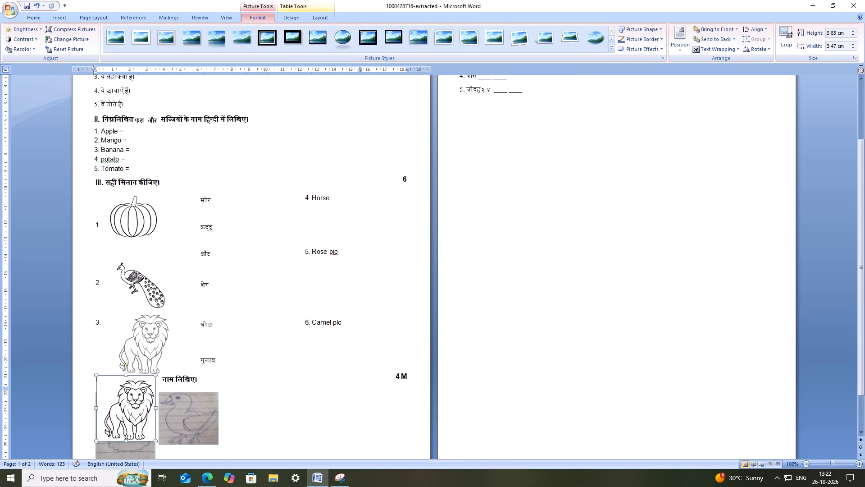
pyautogui.moveTo(141, 334); pyautogui.dragTo(137, 329)
pyautogui.moveTo(165, 303); pyautogui.dragTo(156, 329)
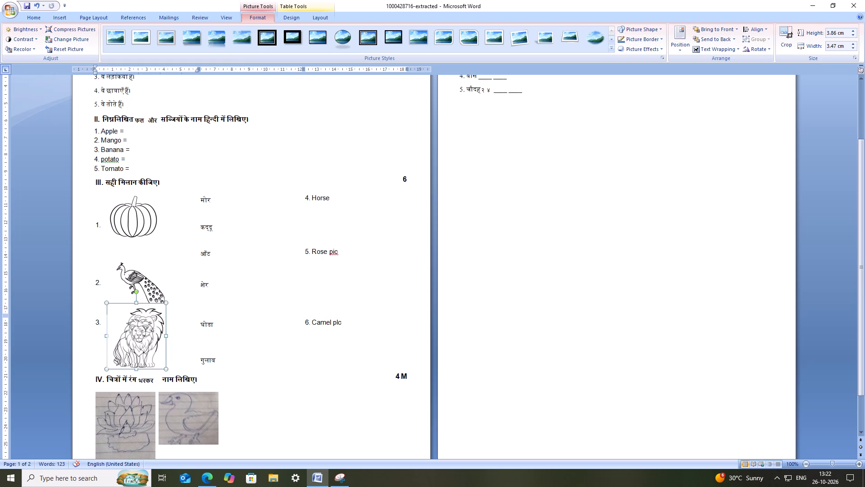
pyautogui.moveTo(136, 335); pyautogui.dragTo(146, 331)
pyautogui.moveTo(166, 309); pyautogui.dragTo(155, 329)
pyautogui.moveTo(155, 329); pyautogui.dragTo(161, 326)
pyautogui.moveTo(145, 339); pyautogui.dragTo(141, 333)
pyautogui.click(287, 314)
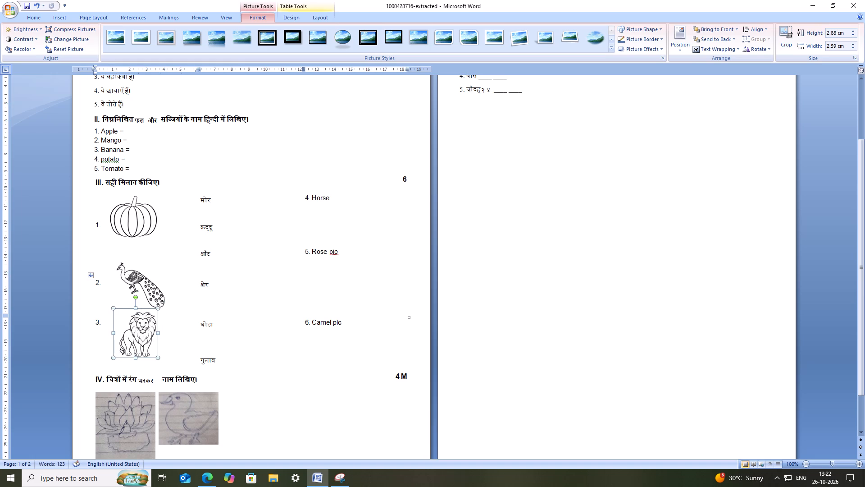
# Save the exam paper document.
pyautogui.hotkey('ctrl', 's')
pyautogui.hotkey('ctrl', 's')
pyautogui.hotkey('ctrl', 's')
pyautogui.hotkey('ctrl', 's')
pyautogui.hotkey('ctrl', 's')
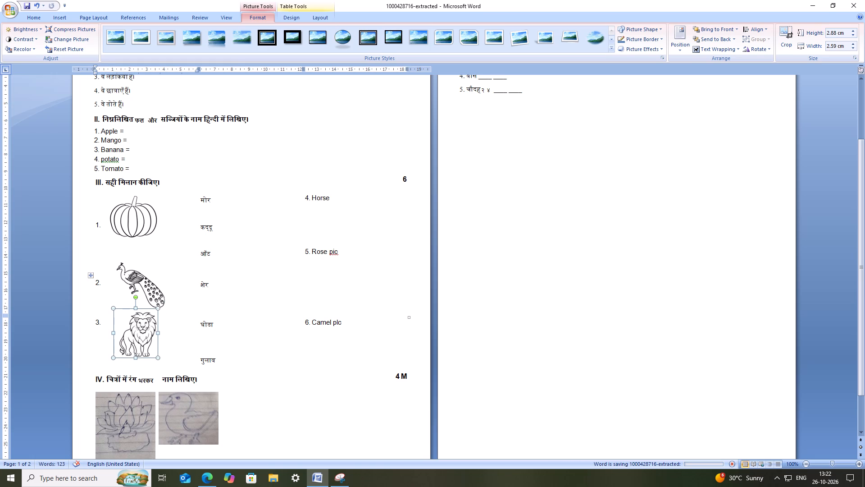
pyautogui.click(344, 205)
# Return to Edge, close the lion preview and change the image search to horse outline pictures.
pyautogui.click(214, 478)
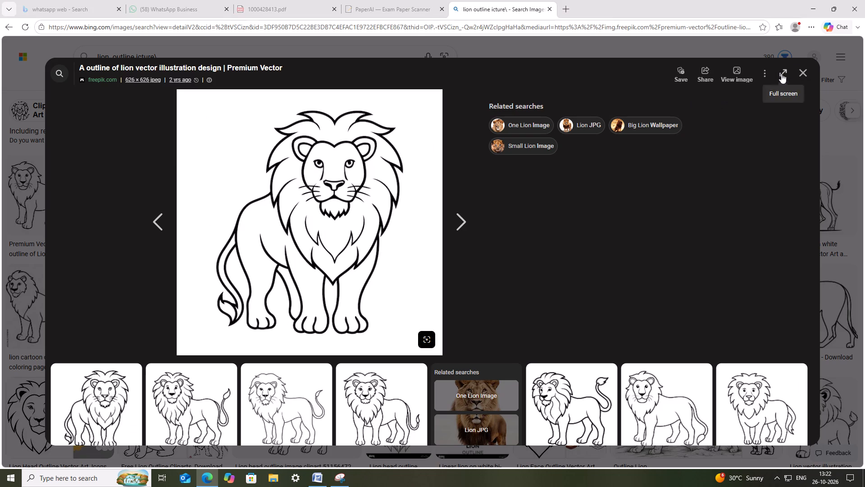
pyautogui.click(797, 69)
pyautogui.moveTo(110, 57); pyautogui.dragTo(62, 58)
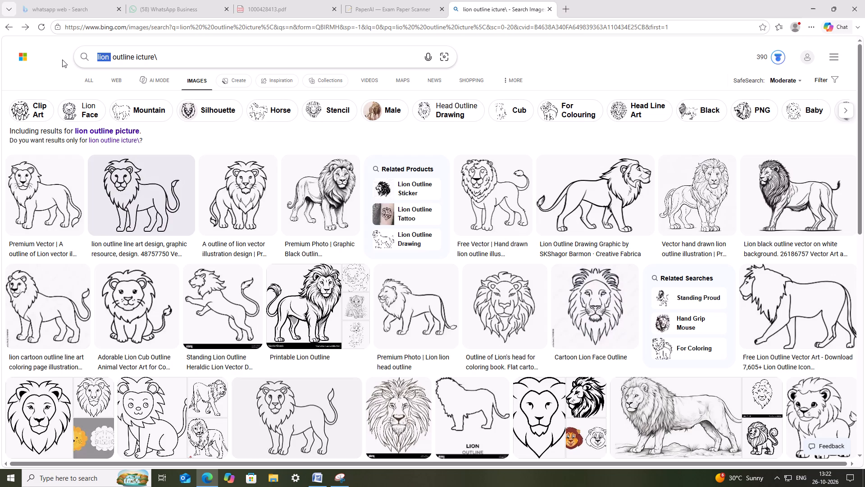
pyautogui.write('horse')
pyautogui.press('Return')
pyautogui.press('space')
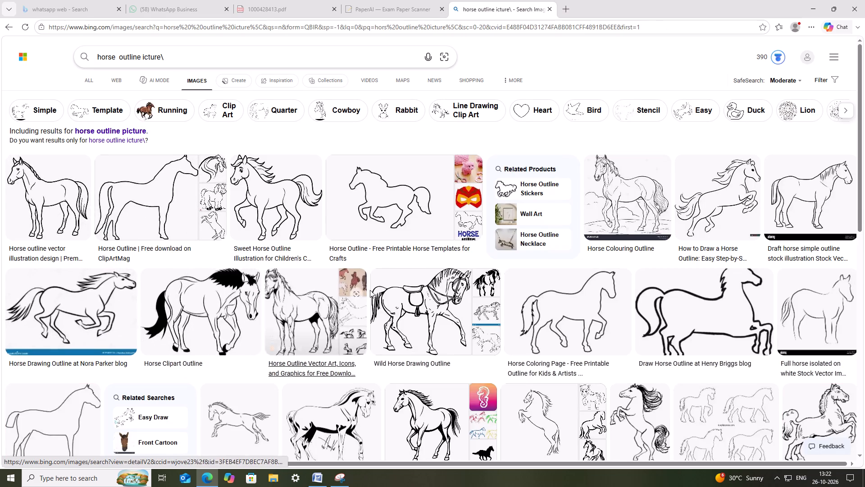
# Browse the horse outline results and open the Freepik horse outline vector illustration.
pyautogui.scroll(-3, 517, 350)
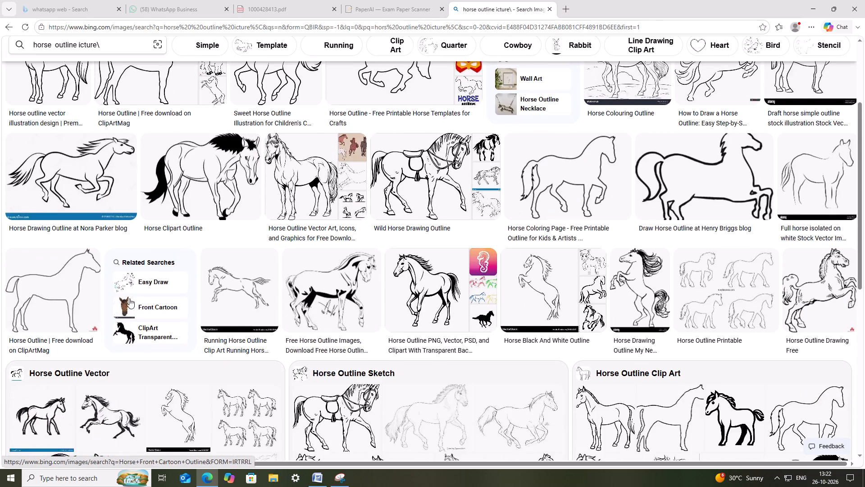
pyautogui.scroll(-3, 155, 373)
pyautogui.scroll(-1, 290, 378)
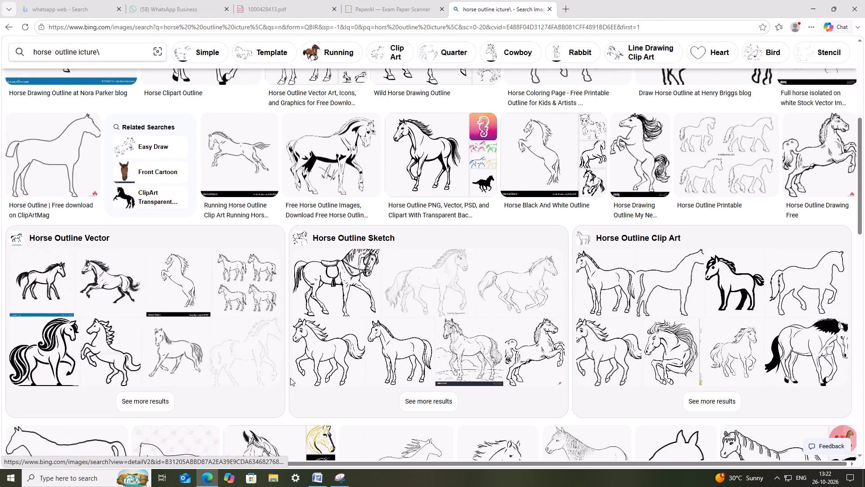
pyautogui.scroll(-1, 290, 378)
pyautogui.scroll(-2, 515, 338)
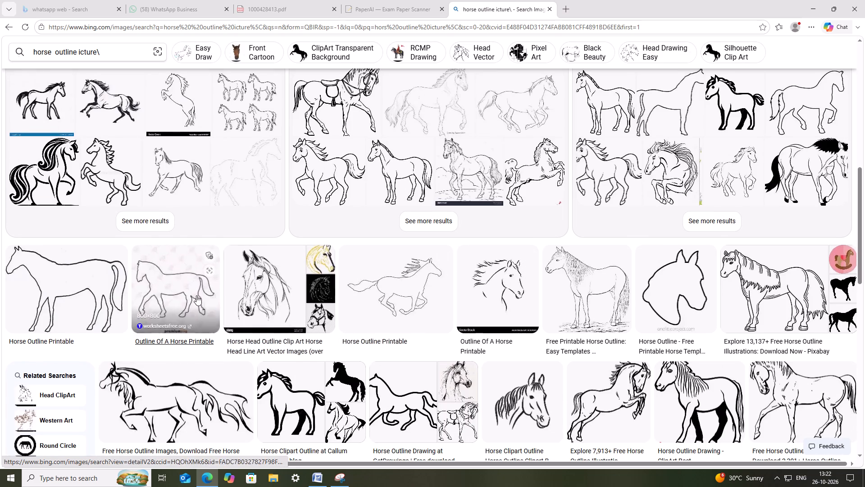
pyautogui.scroll(-2, 503, 371)
pyautogui.scroll(14, 247, 333)
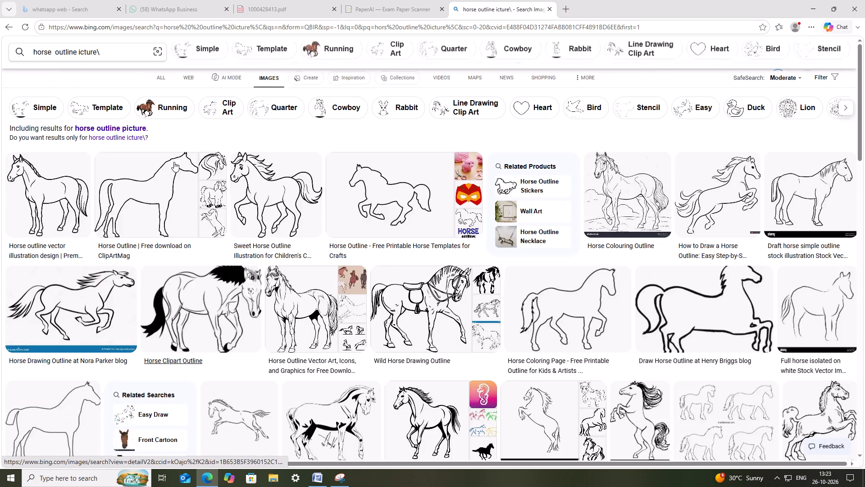
pyautogui.click(59, 202)
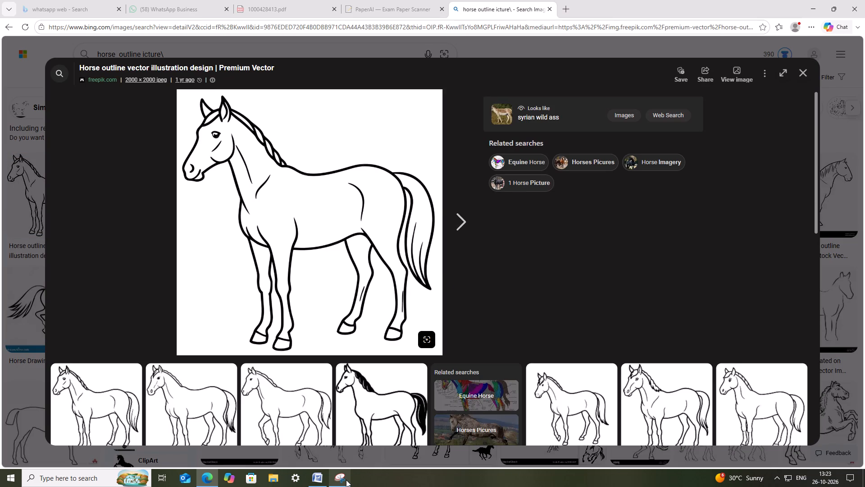
# Browse the similar horse pictures and open the Vecteezy horse line art illustration 48380897.
pyautogui.scroll(-3, 639, 385)
pyautogui.click(587, 389)
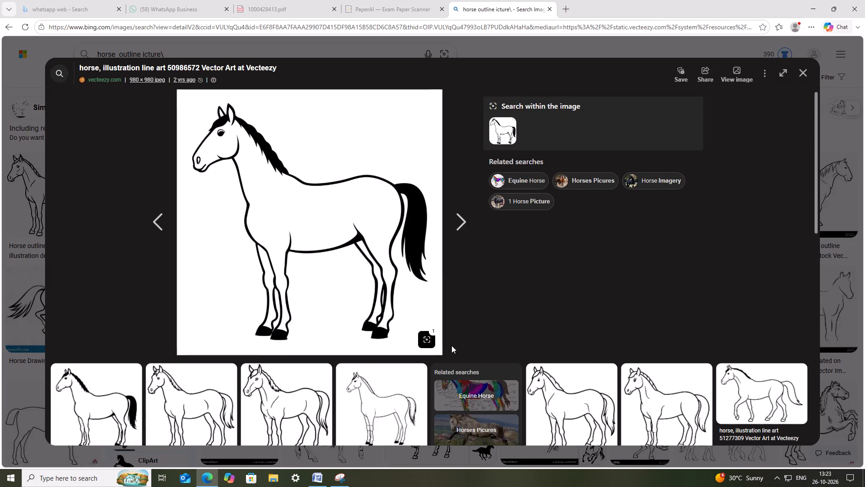
pyautogui.scroll(-3, 620, 356)
pyautogui.scroll(-3, 505, 353)
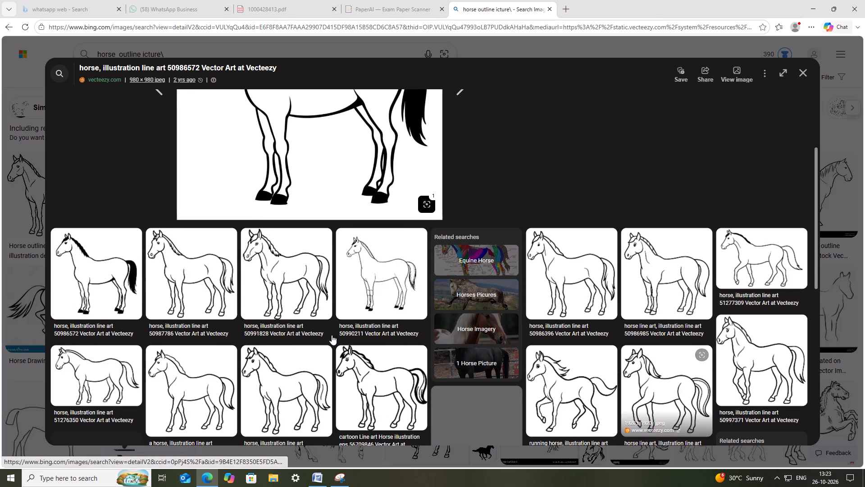
pyautogui.scroll(-3, 318, 314)
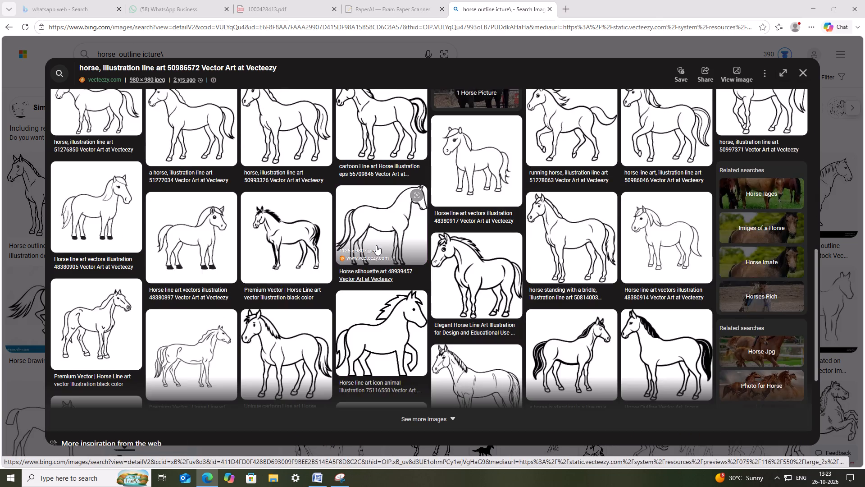
pyautogui.scroll(4, 378, 244)
pyautogui.click(167, 430)
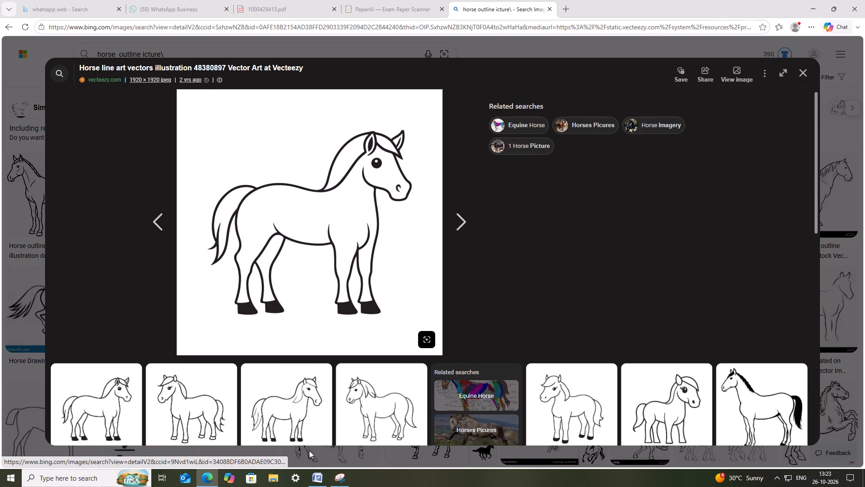
# Capture the horse drawing with Snipping Tool and open the save dialog for the snip.
pyautogui.click(341, 475)
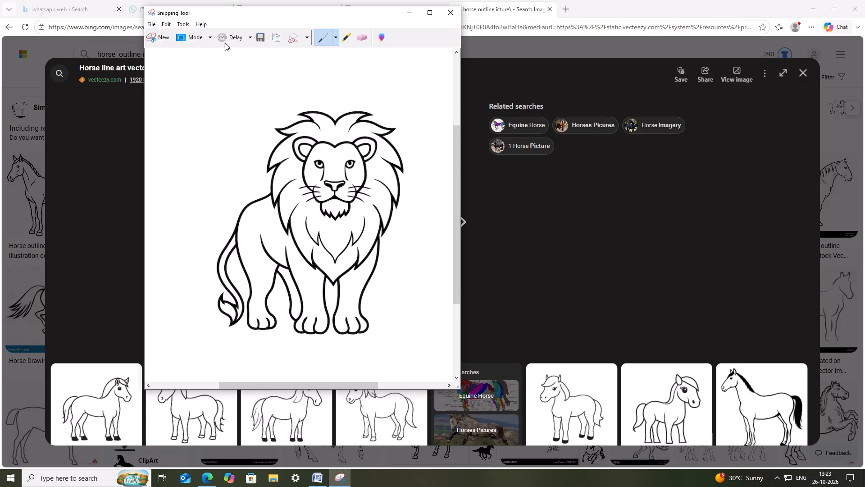
pyautogui.click(162, 34)
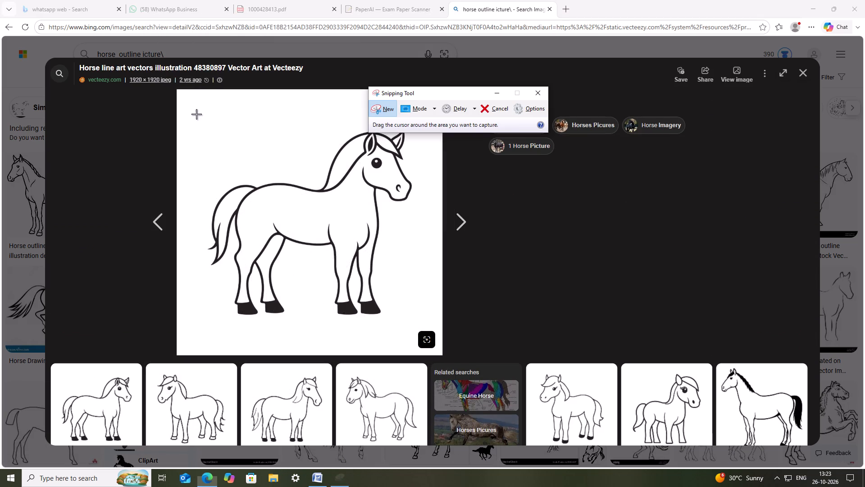
pyautogui.moveTo(199, 110); pyautogui.dragTo(412, 328)
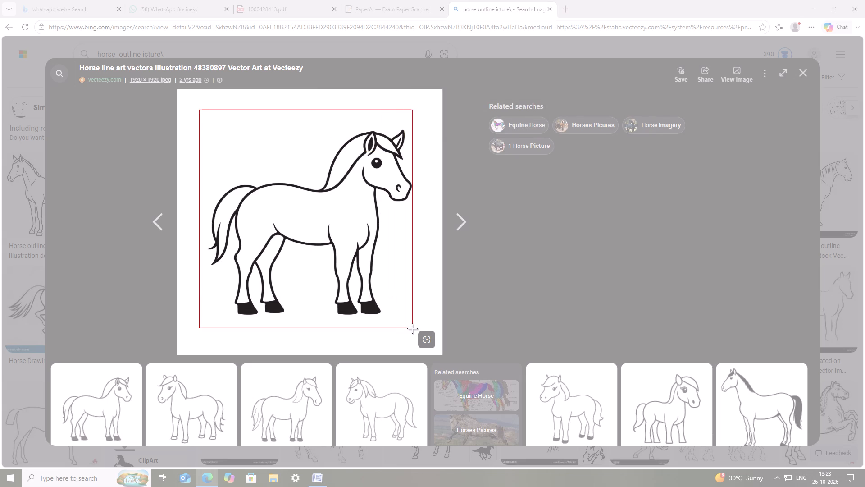
pyautogui.moveTo(412, 328); pyautogui.dragTo(419, 330)
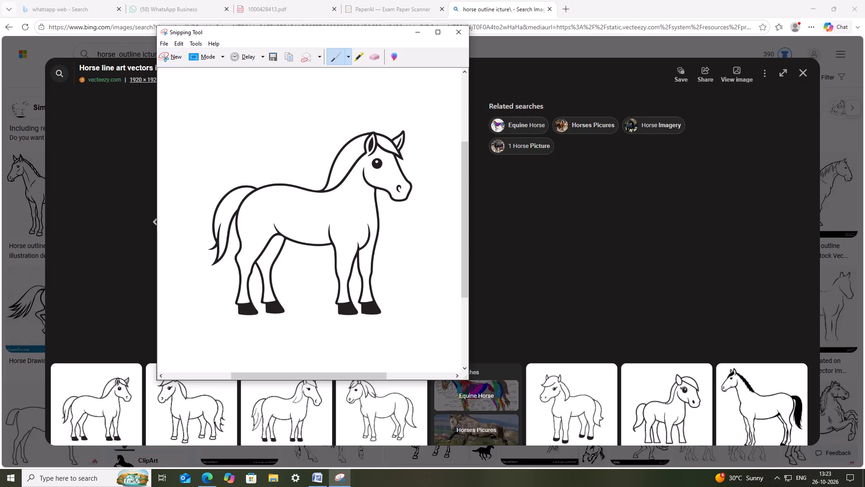
pyautogui.moveTo(172, 56); pyautogui.dragTo(273, 59)
pyautogui.click(272, 55)
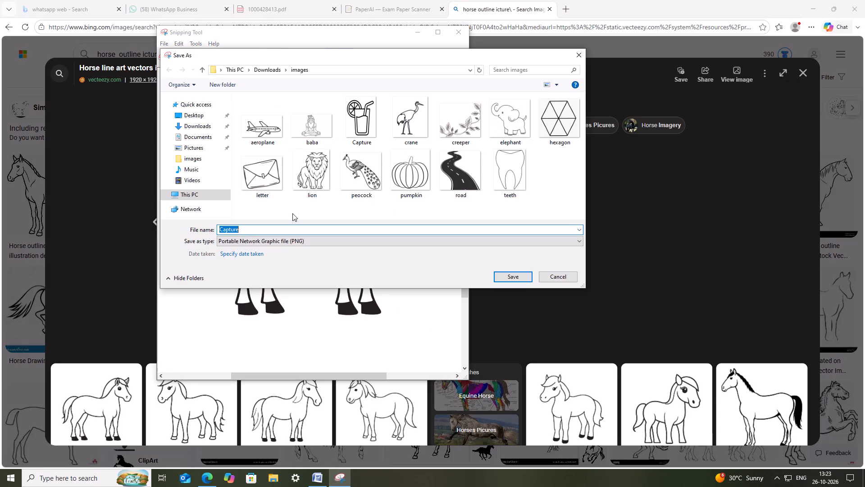
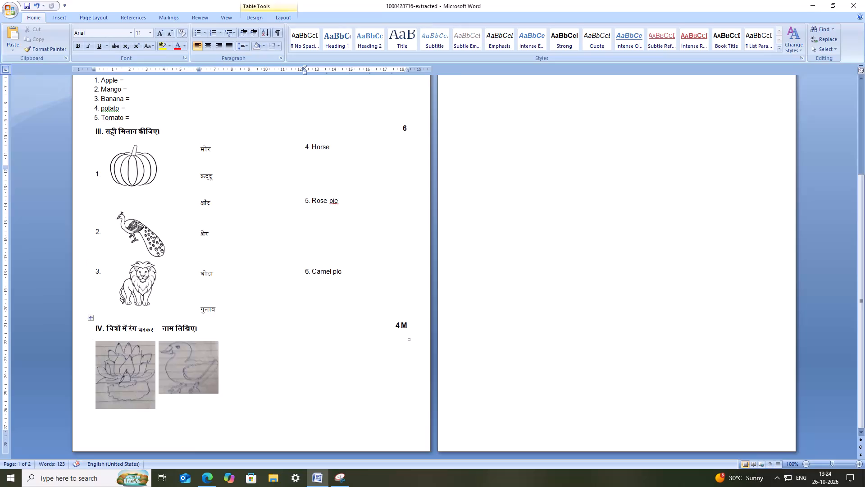
# Replace the word Horse at item 4 of the matching exercise with the horse picture from the images folder.
pyautogui.scroll(7, 394, 326)
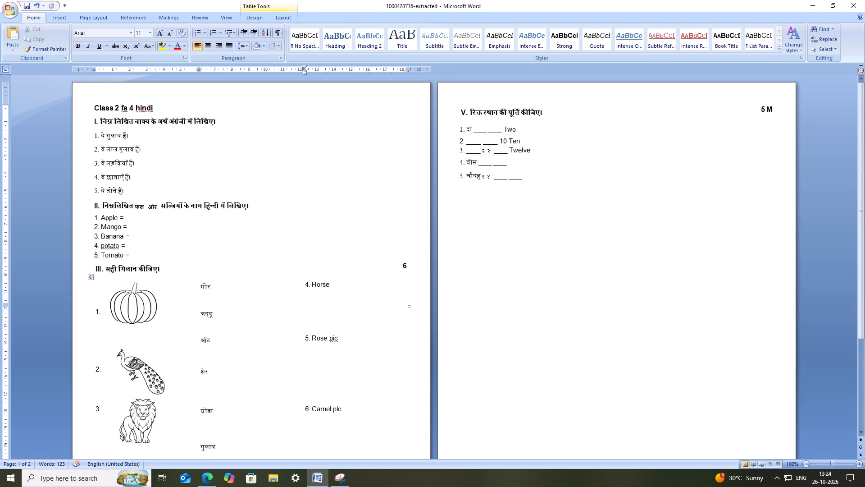
pyautogui.press('BackSpace')
pyautogui.press('BackSpace')
pyautogui.press('BackSpace')
pyautogui.press('BackSpace')
pyautogui.press('BackSpace')
pyautogui.click(64, 15)
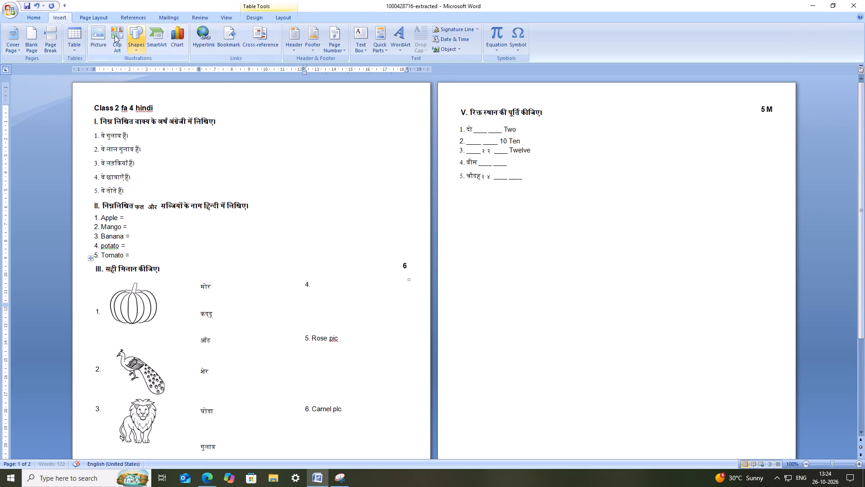
pyautogui.click(98, 33)
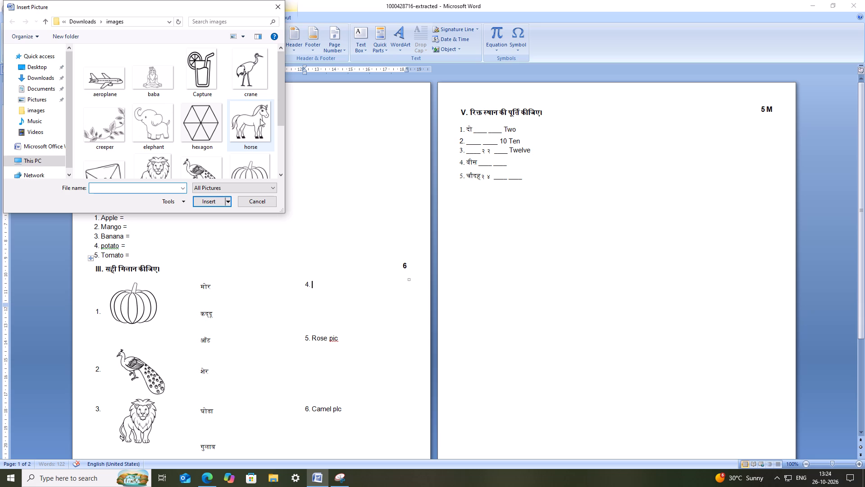
pyautogui.click(260, 119)
pyautogui.click(220, 201)
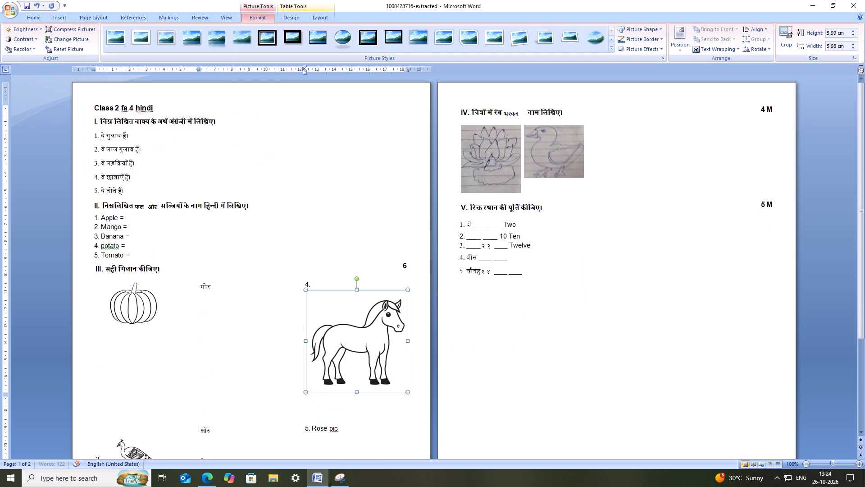
# Set the horse picture in front of text, shrink it to about 3 cm square and place it beside number 4.
pyautogui.rightClick(348, 312)
pyautogui.click(386, 409)
pyautogui.click(454, 422)
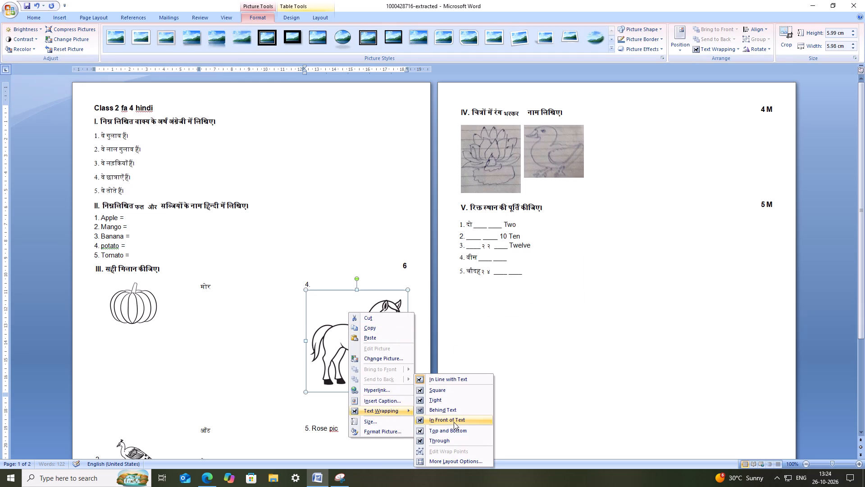
pyautogui.moveTo(407, 392); pyautogui.dragTo(344, 321)
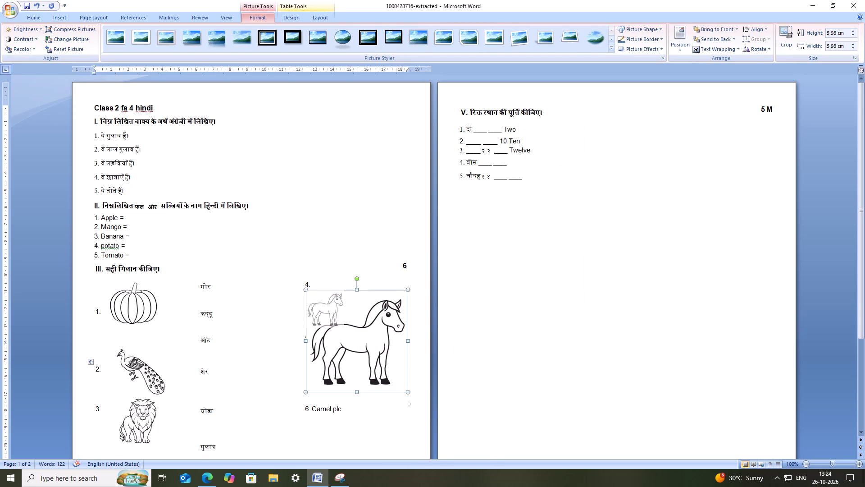
pyautogui.moveTo(344, 321); pyautogui.dragTo(357, 335)
pyautogui.moveTo(328, 310); pyautogui.dragTo(351, 303)
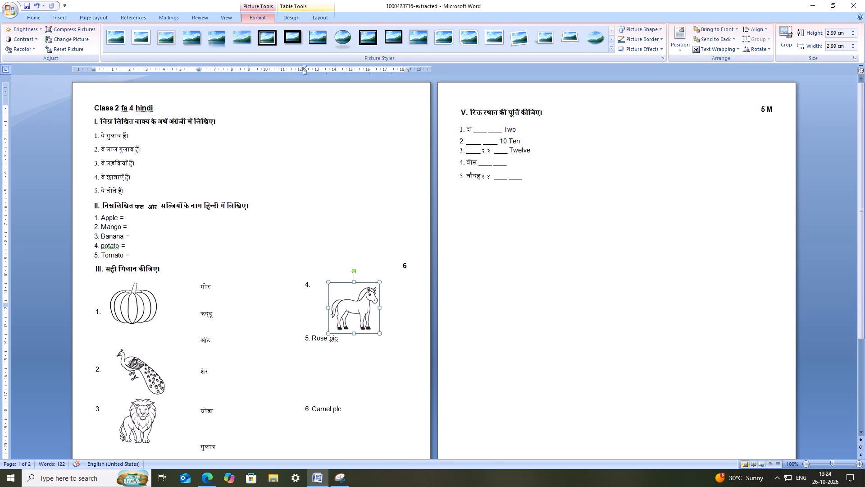
pyautogui.moveTo(353, 303); pyautogui.dragTo(339, 287)
pyautogui.moveTo(339, 287); pyautogui.dragTo(343, 294)
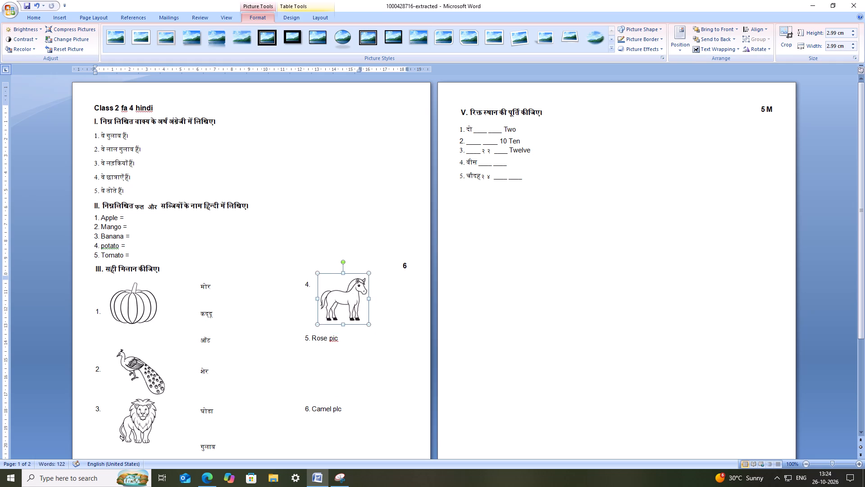
# Save the exam paper with the horse picture in place.
pyautogui.click(378, 360)
pyautogui.hotkey('ctrl', 's')
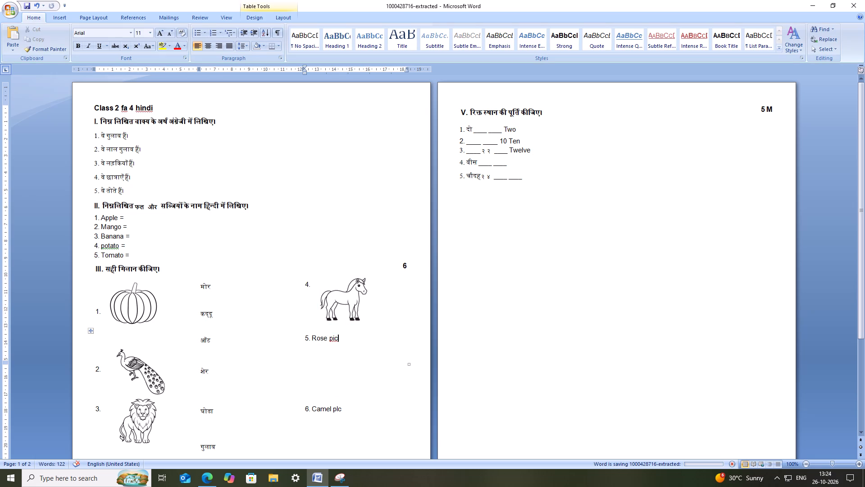
pyautogui.hotkey('ctrl', 's')
pyautogui.hotkey('ctrl', 's')
pyautogui.hotkey('ctrl', 's')
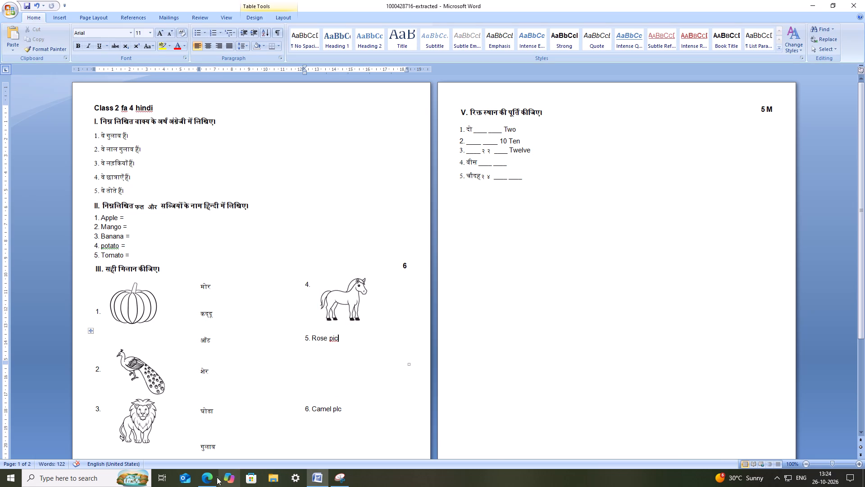
# Switch to Edge, close the horse preview and change the image search from horse to rose outline pictures.
pyautogui.click(212, 478)
pyautogui.click(809, 74)
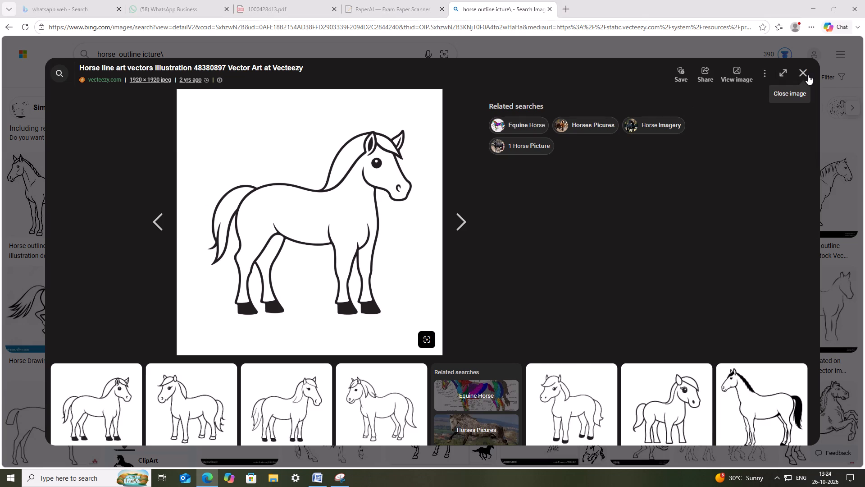
pyautogui.moveTo(115, 55); pyautogui.dragTo(69, 59)
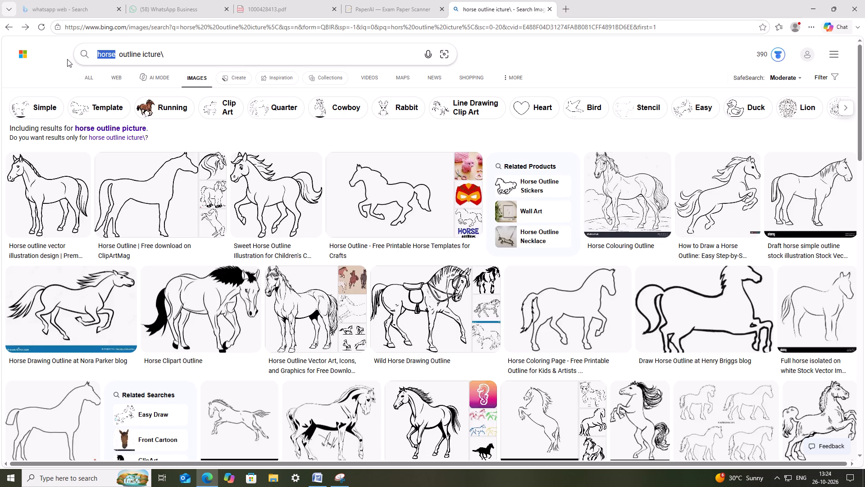
pyautogui.press('r')
pyautogui.press('o')
pyautogui.write('se')
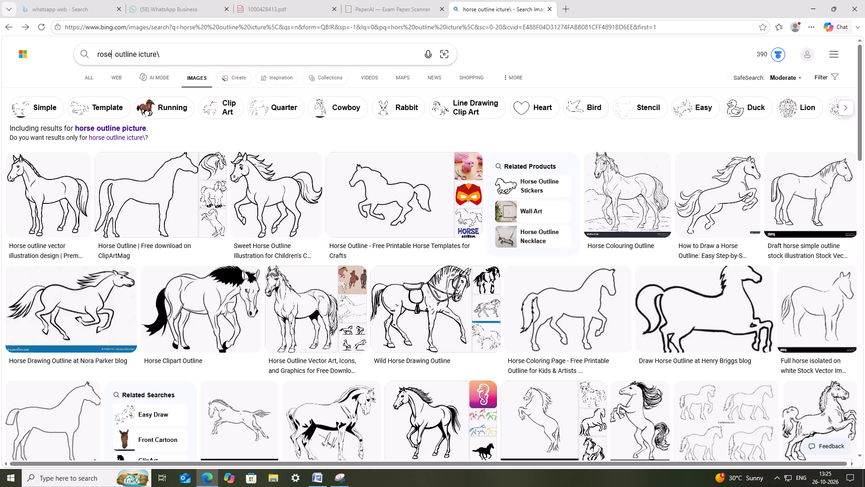
pyautogui.press('Return')
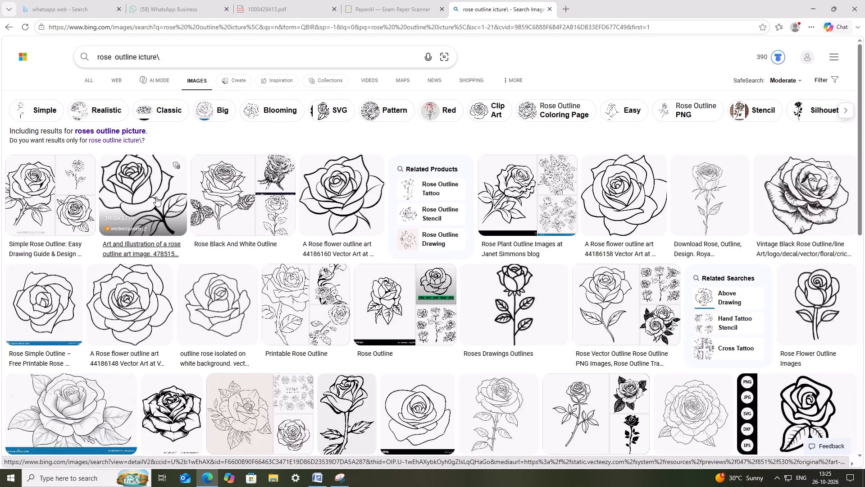
# Snip the bloom and upper leaves of the Roses Drawings Outlines picture with Snipping Tool and save the snip as rose.
pyautogui.click(526, 303)
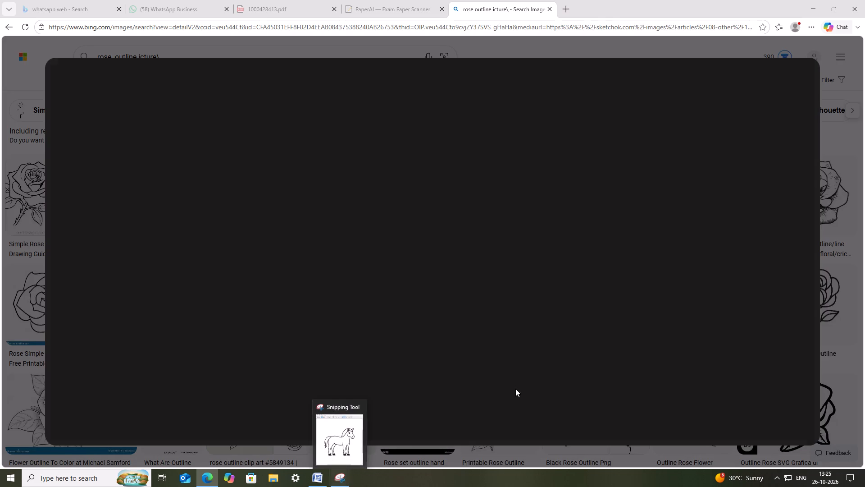
pyautogui.click(346, 480)
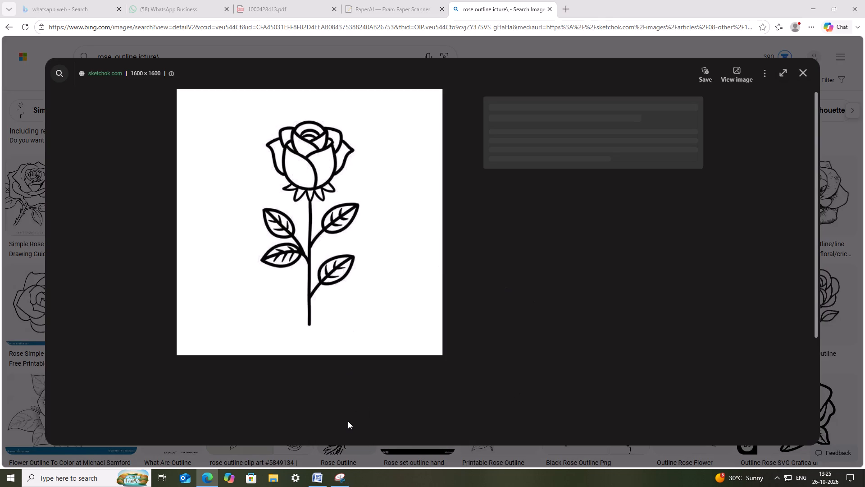
pyautogui.click(169, 56)
pyautogui.moveTo(210, 96); pyautogui.dragTo(348, 421)
pyautogui.moveTo(348, 421); pyautogui.dragTo(386, 244)
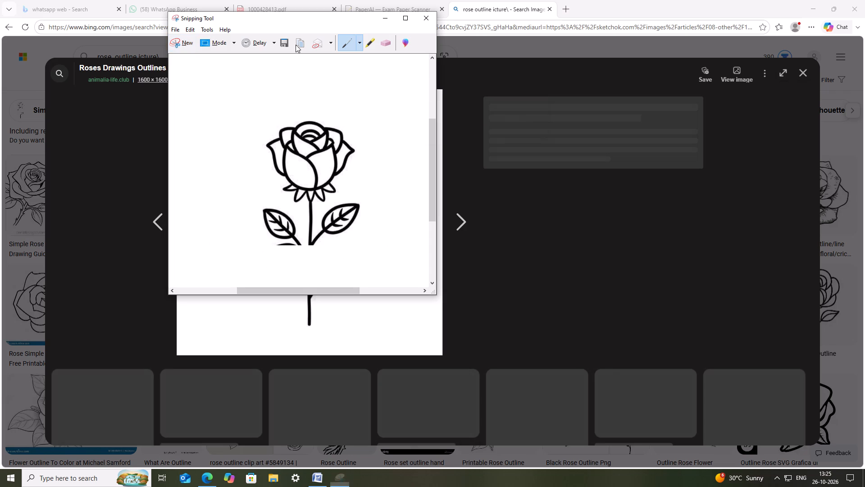
pyautogui.click(287, 43)
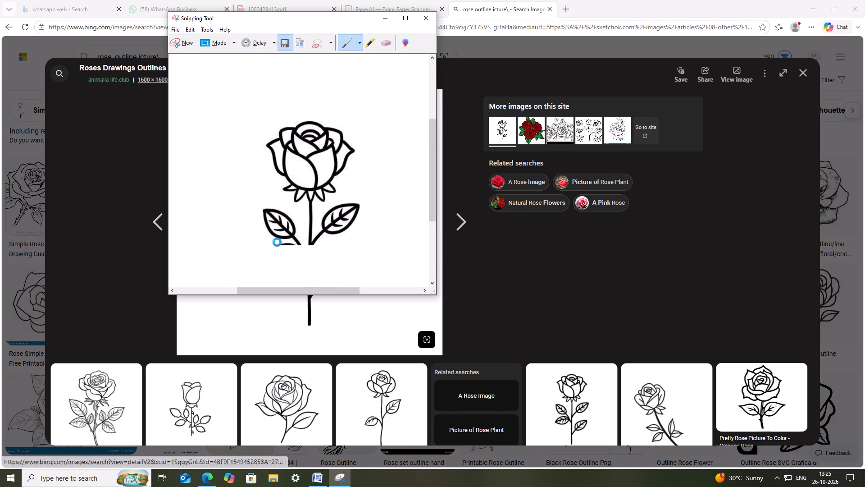
pyautogui.write('rose')
pyautogui.press('Return')
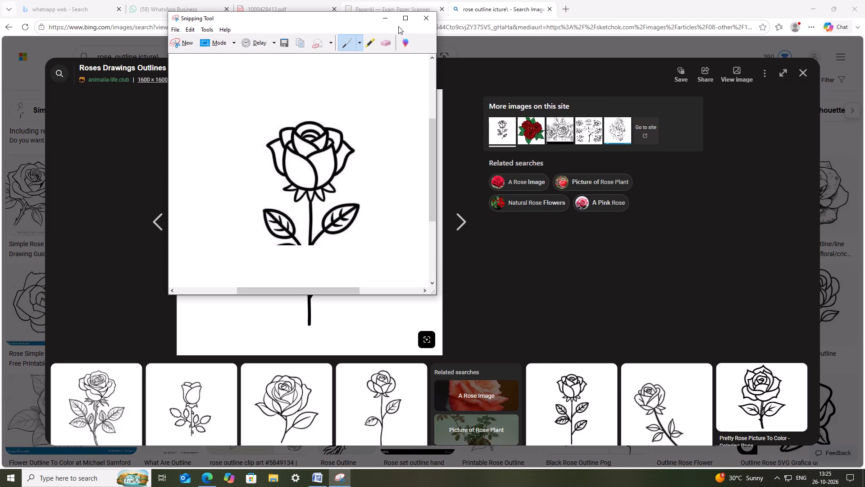
pyautogui.click(384, 22)
# Return to Word and replace the text Rose pic at item 5 with the rose picture from the images folder.
pyautogui.click(314, 476)
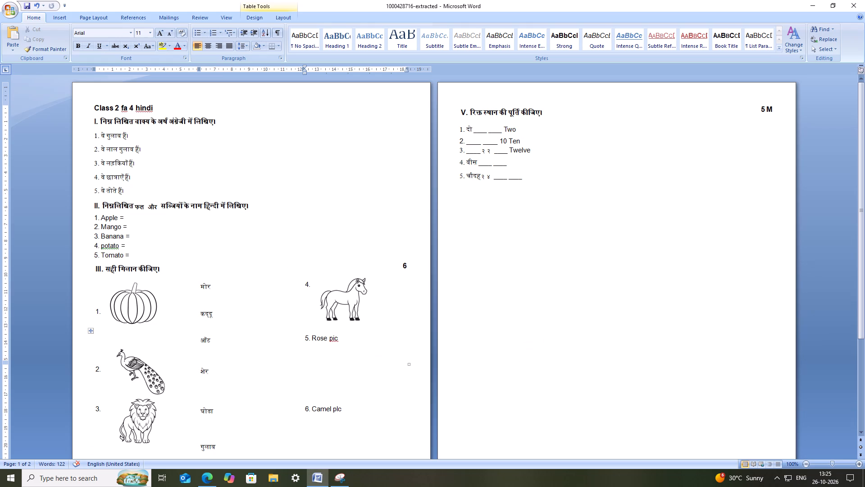
pyautogui.moveTo(343, 340); pyautogui.dragTo(318, 339)
pyautogui.press('BackSpace')
pyautogui.click(66, 17)
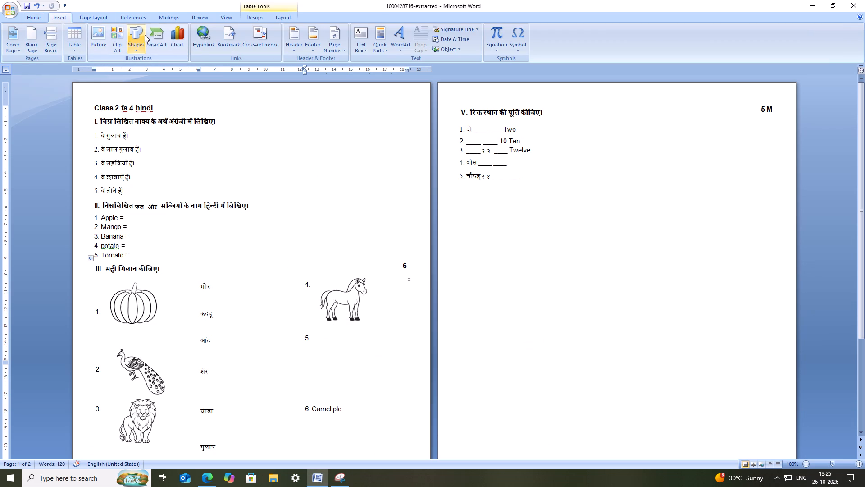
pyautogui.click(92, 37)
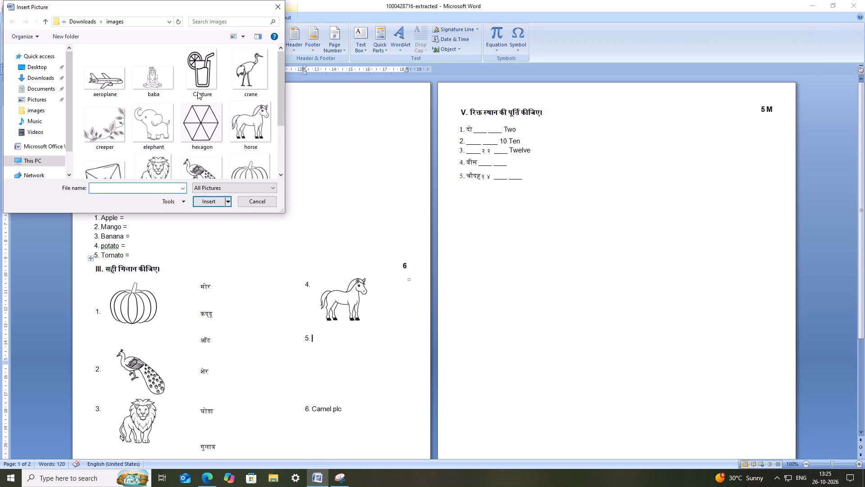
pyautogui.scroll(-1, 223, 123)
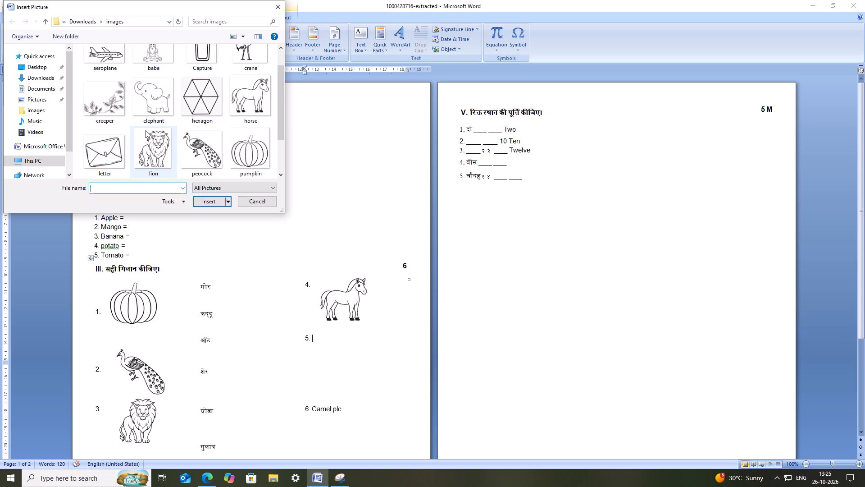
pyautogui.scroll(1, 146, 130)
pyautogui.scroll(-3, 254, 119)
pyautogui.click(168, 145)
pyautogui.click(214, 203)
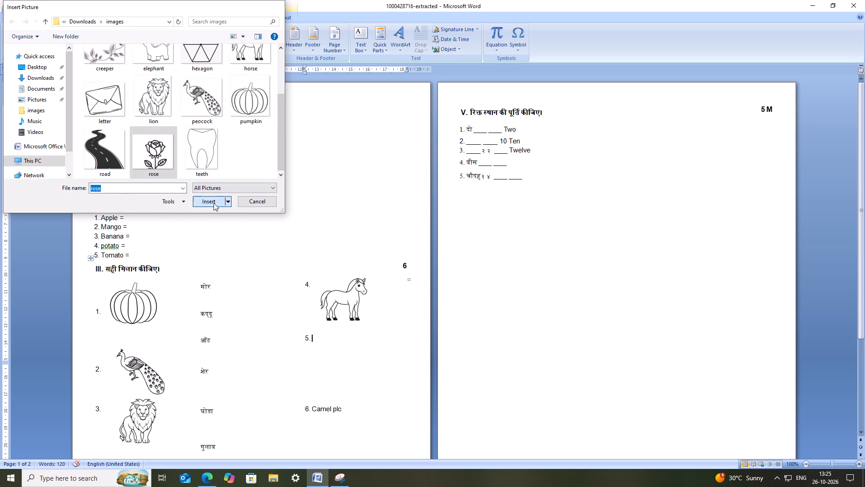
# Set the rose picture in front of text, shrink it to about 3.25 by 3.86 cm and place it beside number 5.
pyautogui.rightClick(347, 359)
pyautogui.click(392, 333)
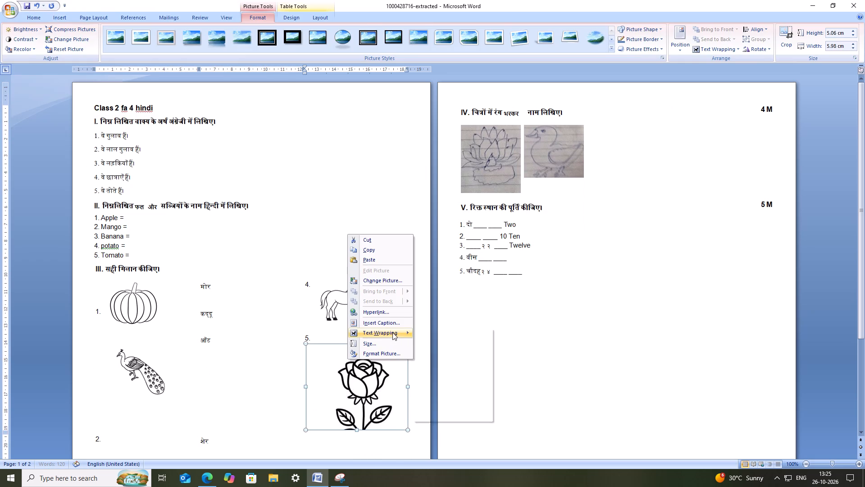
pyautogui.click(437, 373)
pyautogui.moveTo(409, 345); pyautogui.dragTo(407, 345)
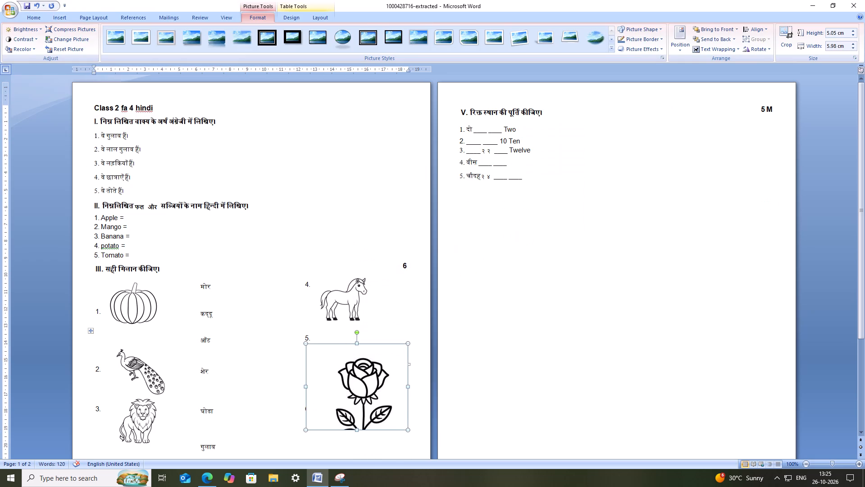
pyautogui.moveTo(407, 345); pyautogui.dragTo(369, 381)
pyautogui.moveTo(346, 395); pyautogui.dragTo(351, 342)
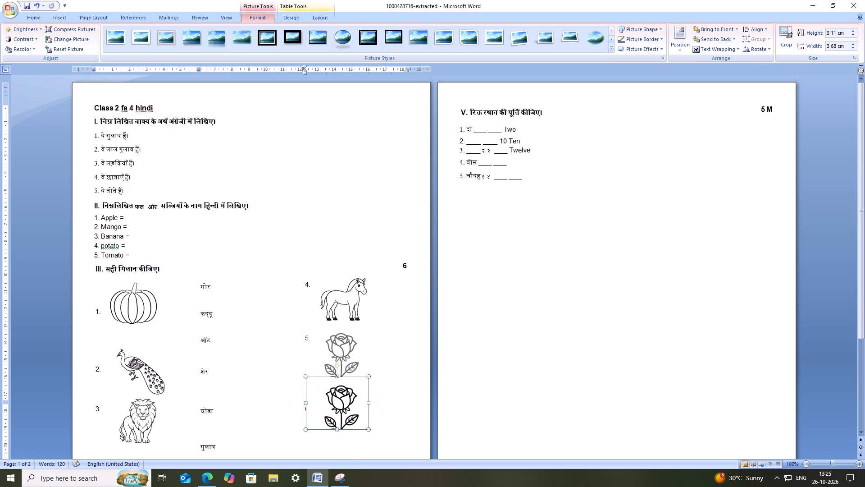
pyautogui.moveTo(351, 342); pyautogui.dragTo(354, 342)
pyautogui.click(378, 377)
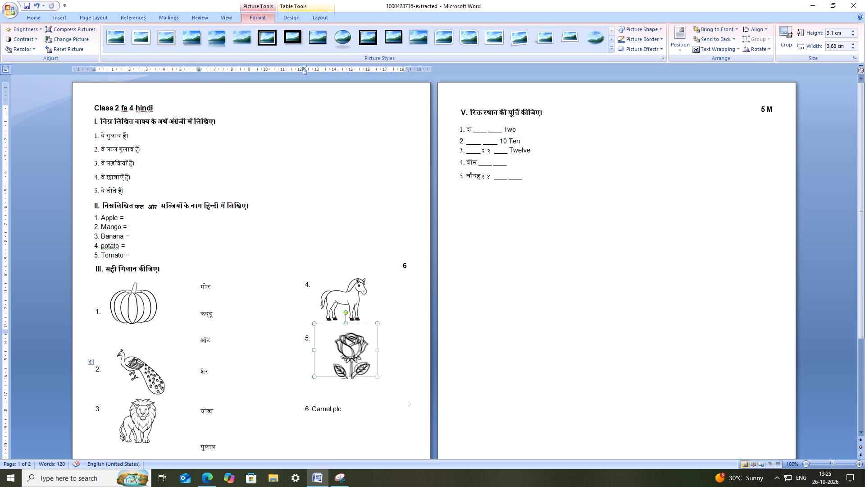
pyautogui.moveTo(355, 355); pyautogui.dragTo(350, 360)
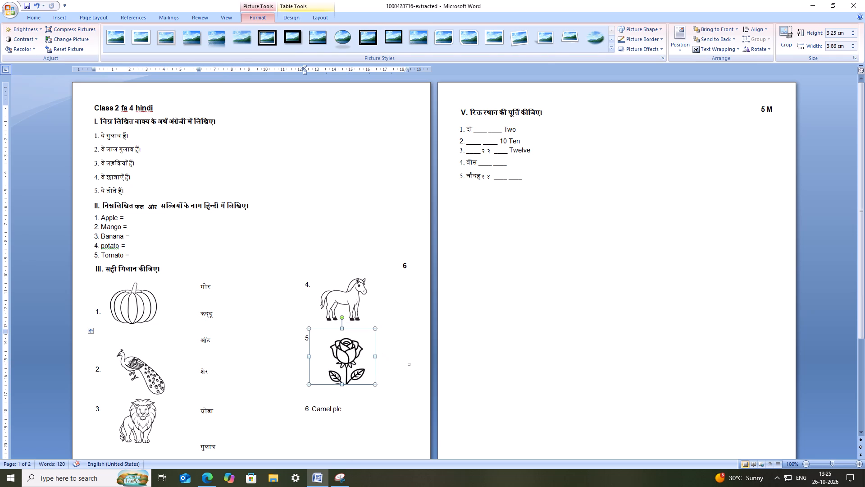
# Save the exam paper with the rose picture in place.
pyautogui.click(403, 360)
pyautogui.hotkey('ctrl', 's')
pyautogui.hotkey('ctrl', 's')
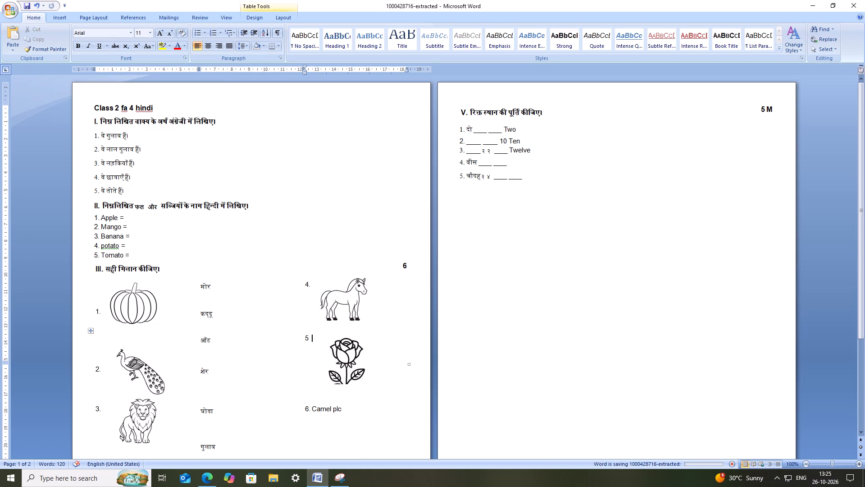
# Switch to Edge, search images for a camel outline picture and open the Minimalist Camel Outline Drawing result.
pyautogui.click(209, 477)
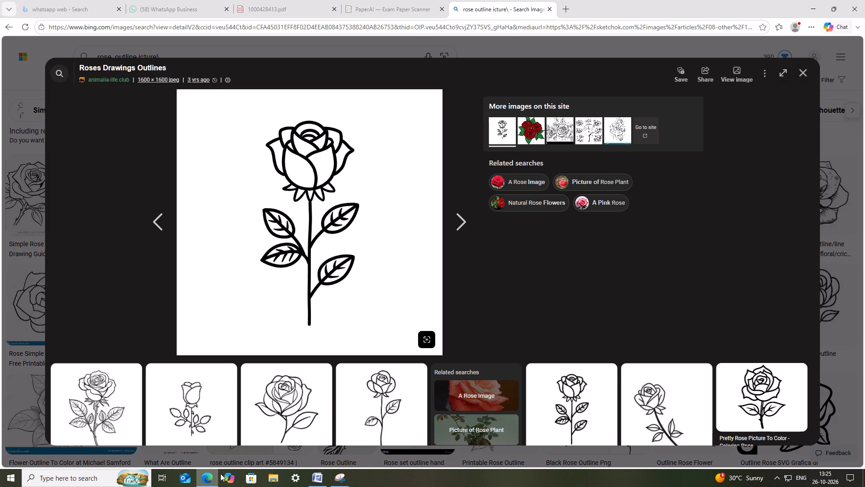
pyautogui.click(801, 70)
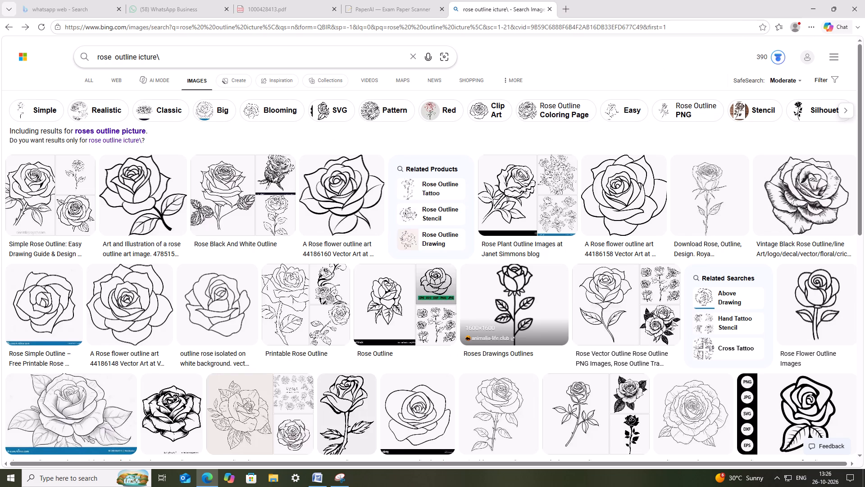
pyautogui.moveTo(112, 57); pyautogui.dragTo(48, 62)
pyautogui.write('camel')
pyautogui.press('Return')
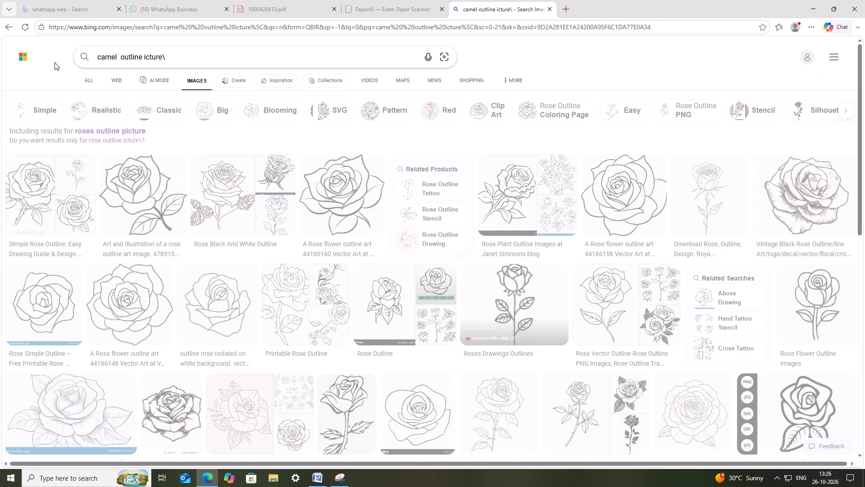
pyautogui.click(59, 201)
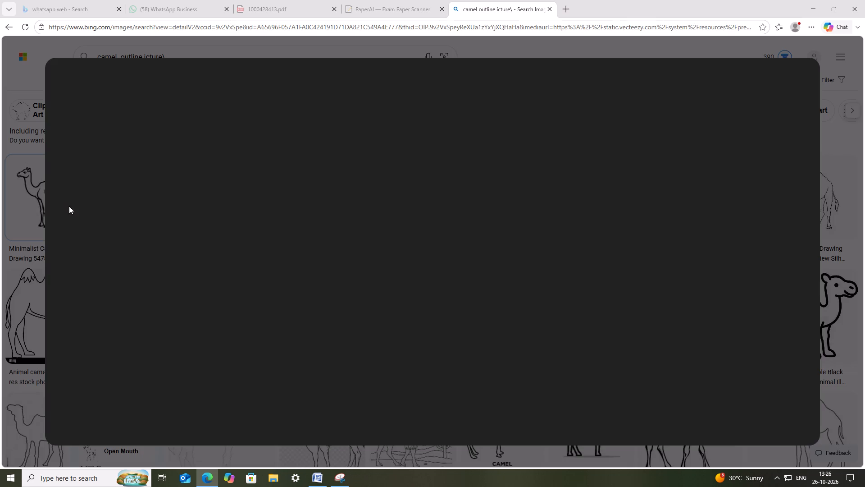
# Snip the whole camel drawing with Snipping Tool and save the snip as camel in the images folder.
pyautogui.click(345, 482)
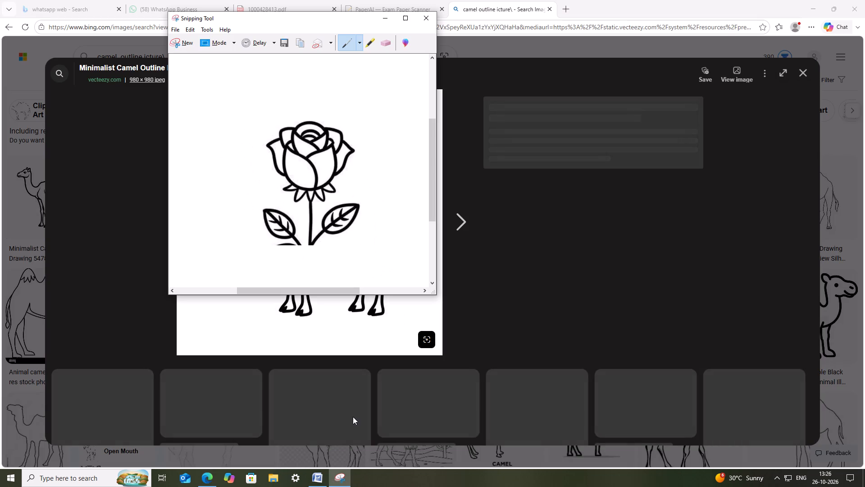
pyautogui.click(185, 47)
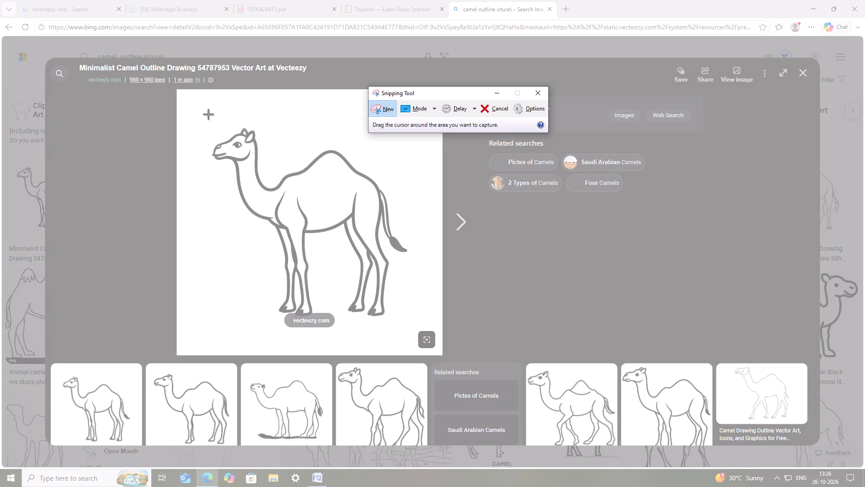
pyautogui.moveTo(195, 117); pyautogui.dragTo(409, 313)
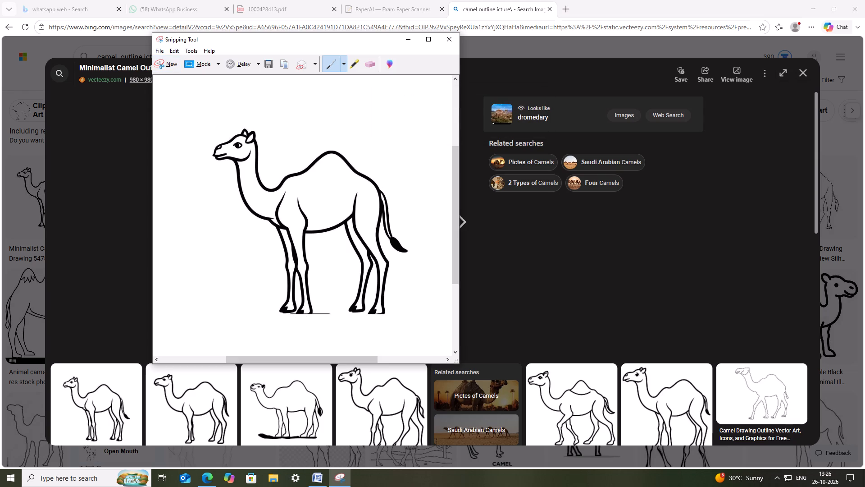
pyautogui.click(271, 65)
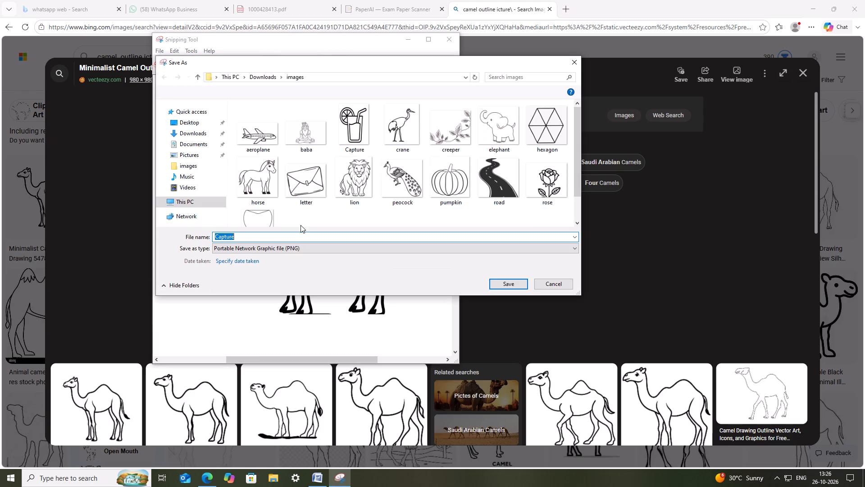
pyautogui.write('camel')
pyautogui.press('Return')
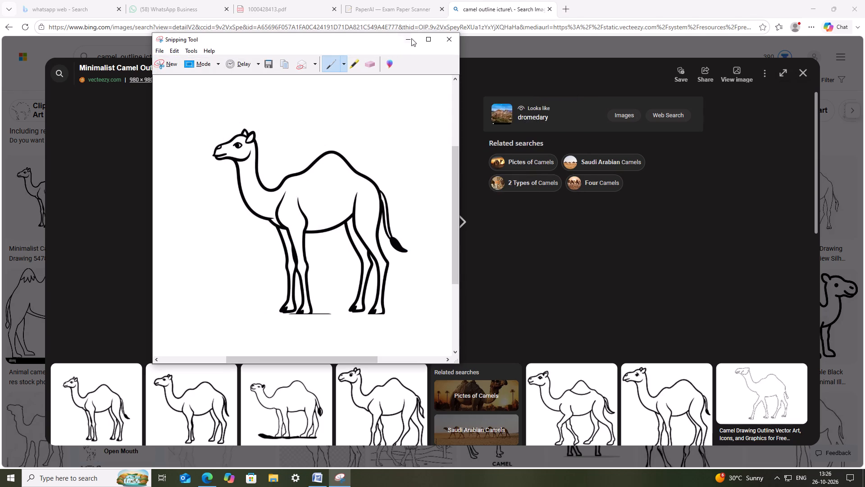
pyautogui.click(415, 36)
# Return to Word and replace the text Camel plc at item 6 with the camel picture from the images folder.
pyautogui.click(312, 475)
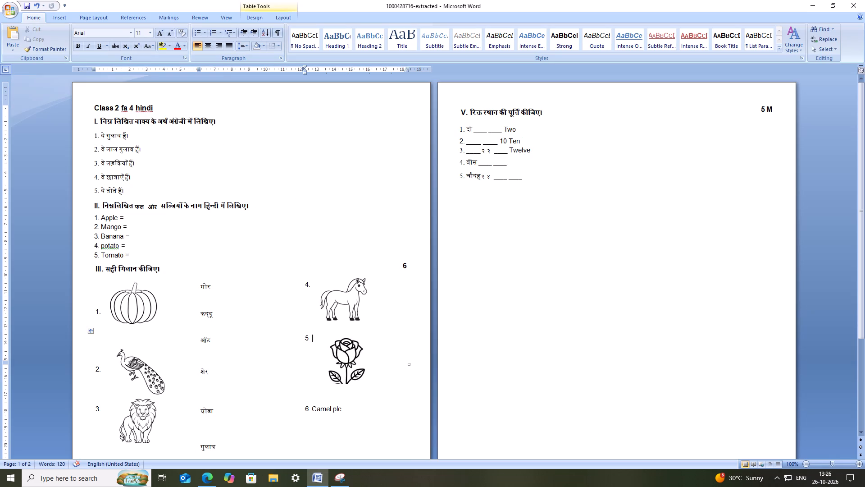
pyautogui.moveTo(344, 410); pyautogui.dragTo(313, 413)
pyautogui.press('BackSpace')
pyautogui.click(72, 18)
pyautogui.click(104, 33)
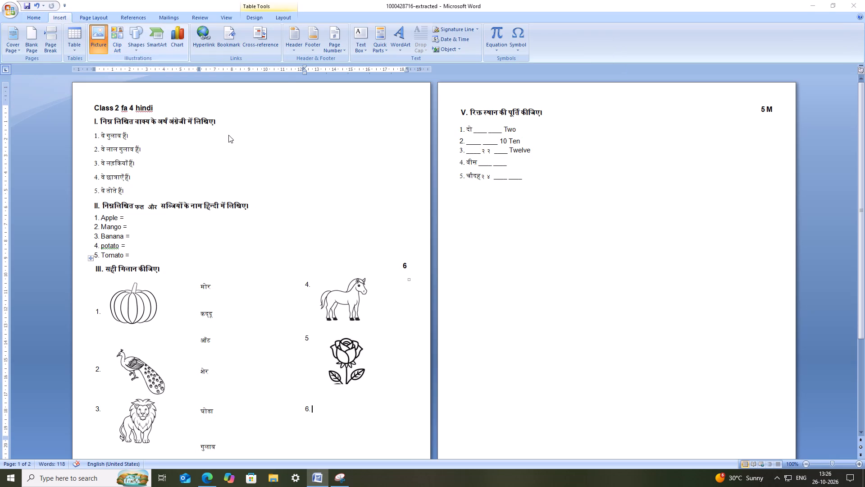
pyautogui.click(206, 80)
pyautogui.click(205, 206)
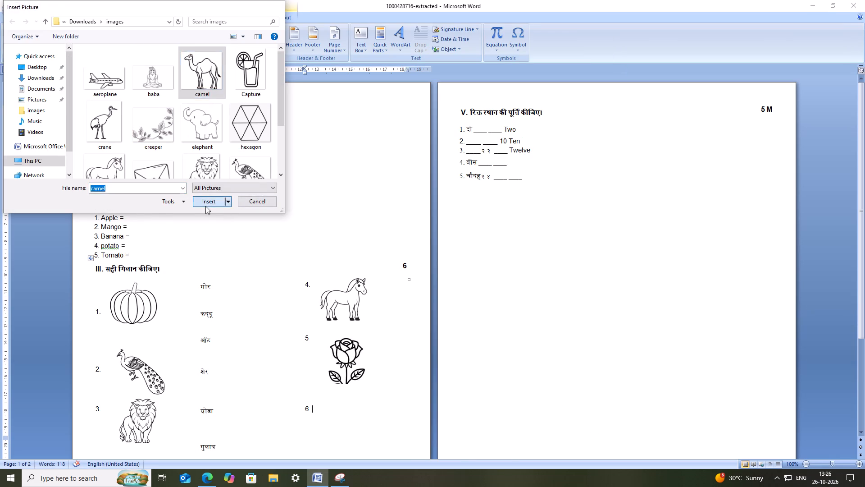
# Set the camel picture in front of text, shrink it to about 3.36 by 3.68 cm and place it beside number 6.
pyautogui.scroll(-6, 336, 239)
pyautogui.rightClick(360, 340)
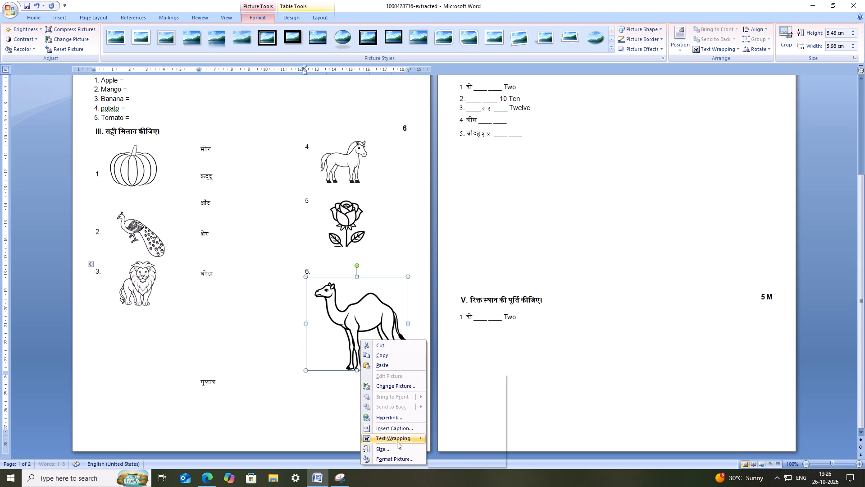
pyautogui.click(397, 441)
pyautogui.click(464, 420)
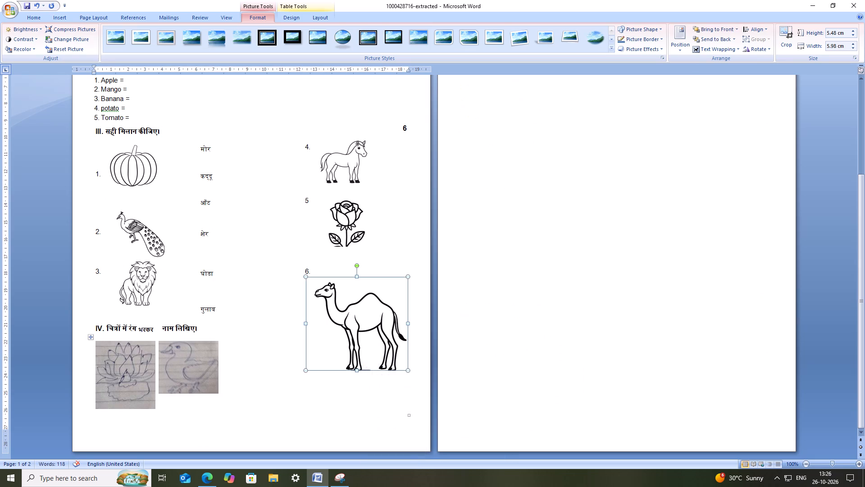
pyautogui.moveTo(409, 278); pyautogui.dragTo(370, 323)
pyautogui.moveTo(346, 349); pyautogui.dragTo(346, 327)
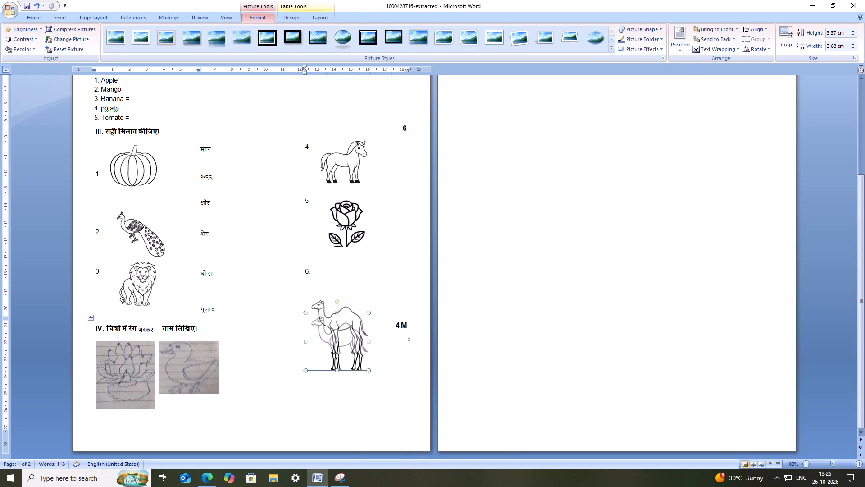
pyautogui.moveTo(346, 327); pyautogui.dragTo(359, 285)
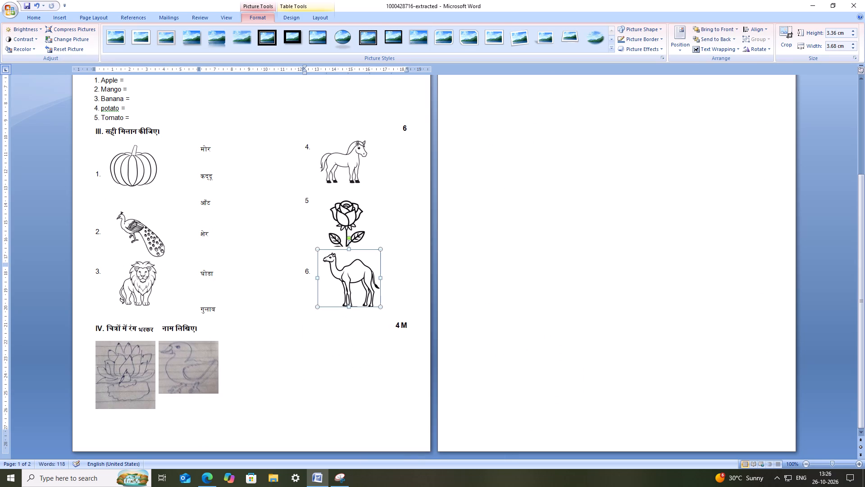
pyautogui.click(349, 362)
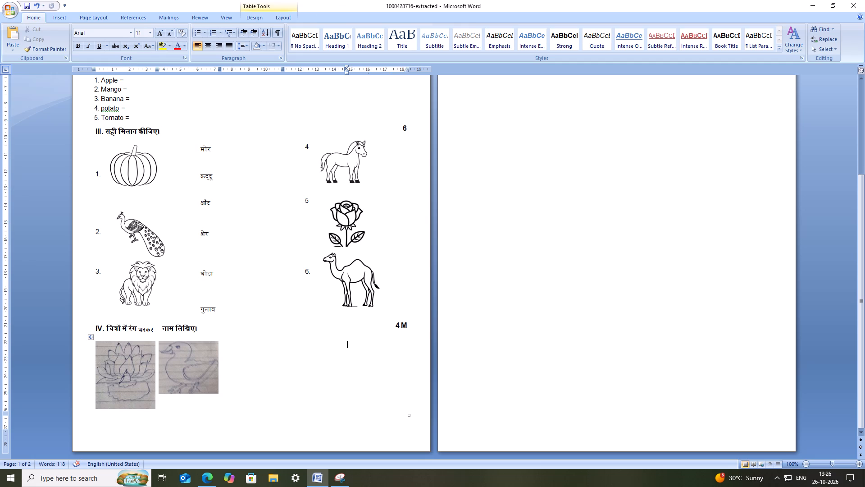
# Save the exam paper with the camel picture in place.
pyautogui.hotkey('ctrl', 's')
pyautogui.hotkey('ctrl', 's')
pyautogui.hotkey('ctrl', 's')
pyautogui.hotkey('ctrl', 's')
# Rearrange the section IV sketch photos, moving the duck to the table's first cell and the lotus to the third.
pyautogui.click(202, 367)
pyautogui.scroll(6, 359, 326)
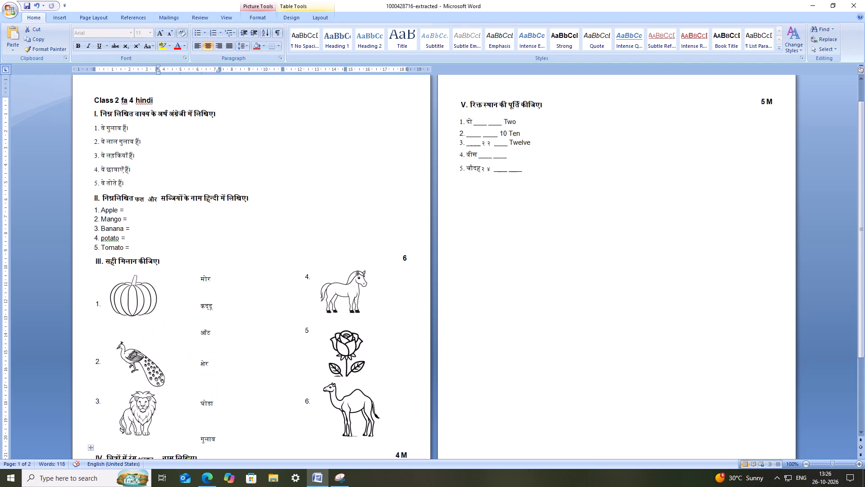
pyautogui.scroll(-7, 359, 326)
pyautogui.click(143, 373)
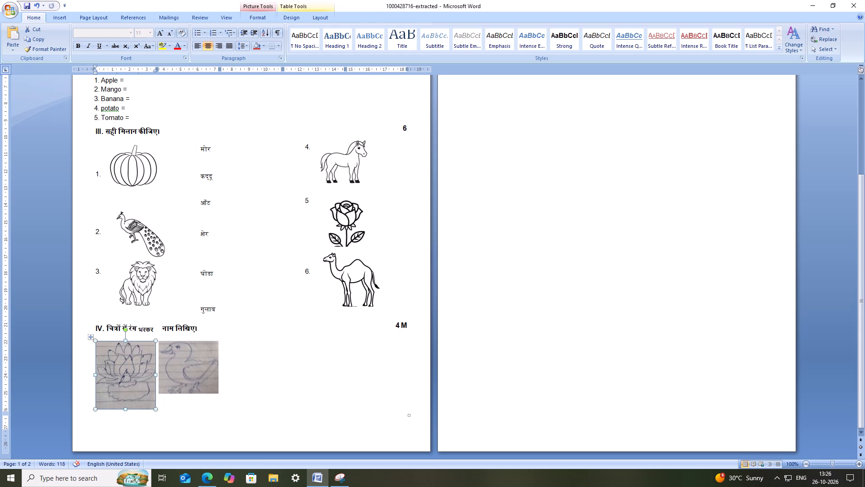
pyautogui.moveTo(134, 378); pyautogui.dragTo(223, 367)
pyautogui.moveTo(205, 365); pyautogui.dragTo(164, 364)
pyautogui.moveTo(184, 363); pyautogui.dragTo(135, 357)
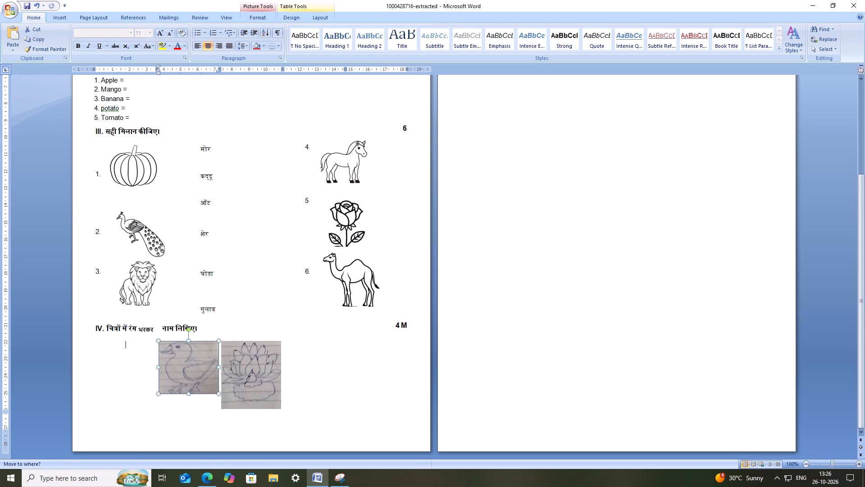
pyautogui.moveTo(135, 357); pyautogui.dragTo(133, 357)
pyautogui.moveTo(252, 363); pyautogui.dragTo(200, 362)
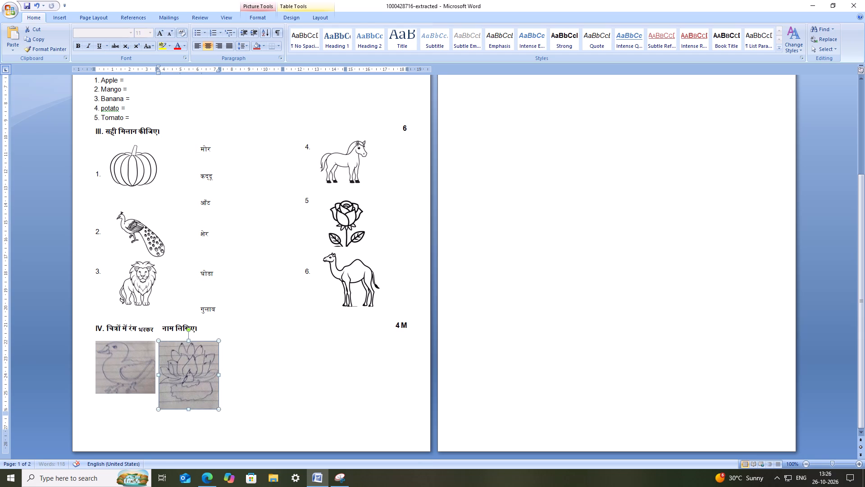
pyautogui.moveTo(202, 365); pyautogui.dragTo(223, 363)
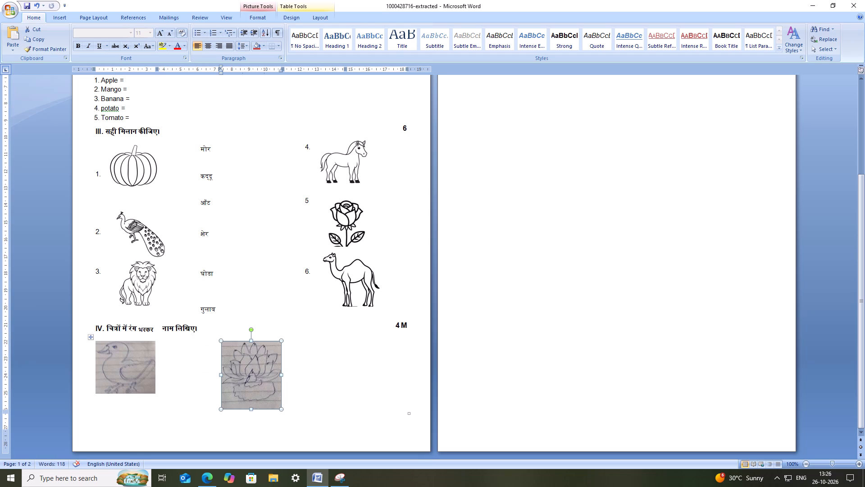
pyautogui.click(127, 361)
pyautogui.click(261, 376)
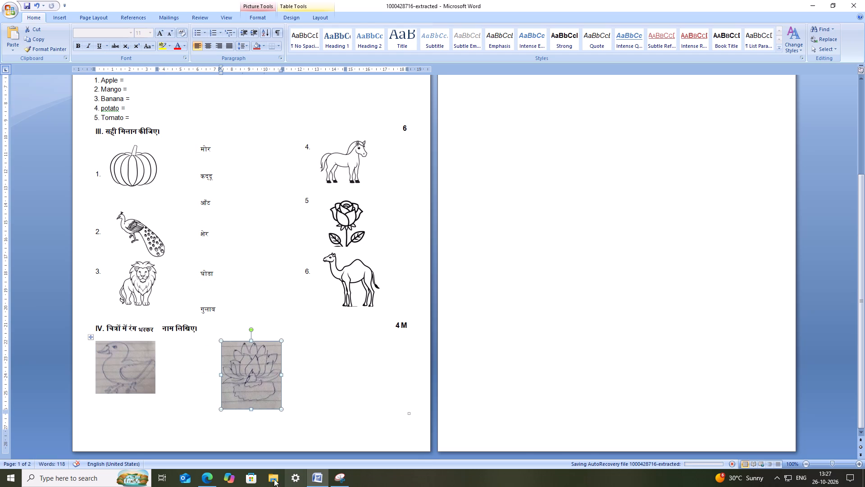
# Switch to Edge, search images for a duck outline picture and open the Duck outline full body high detail vector result.
pyautogui.click(209, 481)
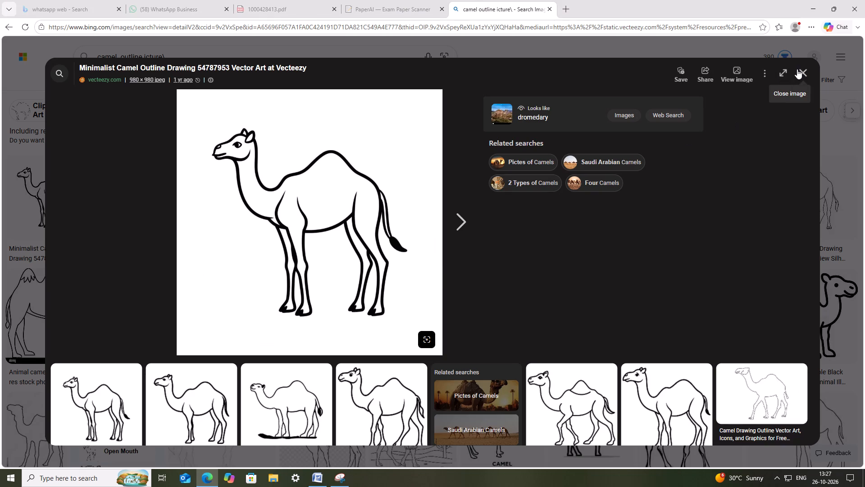
pyautogui.click(797, 69)
pyautogui.moveTo(116, 55); pyautogui.dragTo(23, 74)
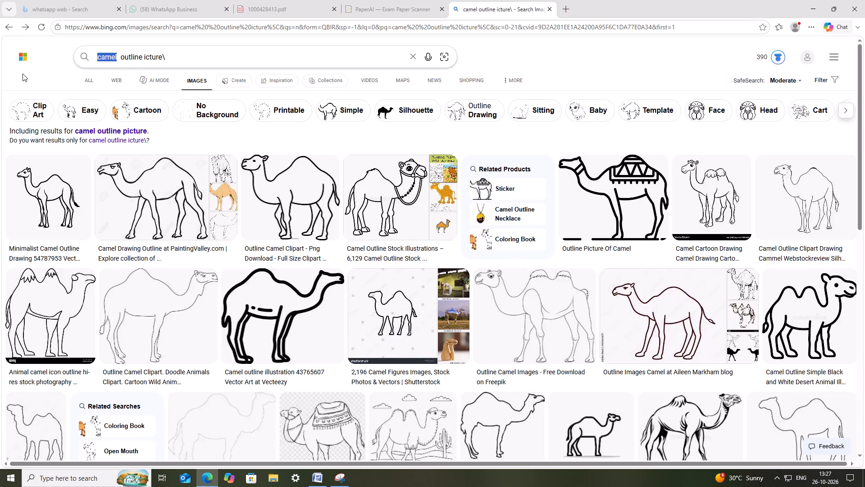
pyautogui.moveTo(23, 74); pyautogui.dragTo(12, 75)
pyautogui.write('du')
pyautogui.write('ck')
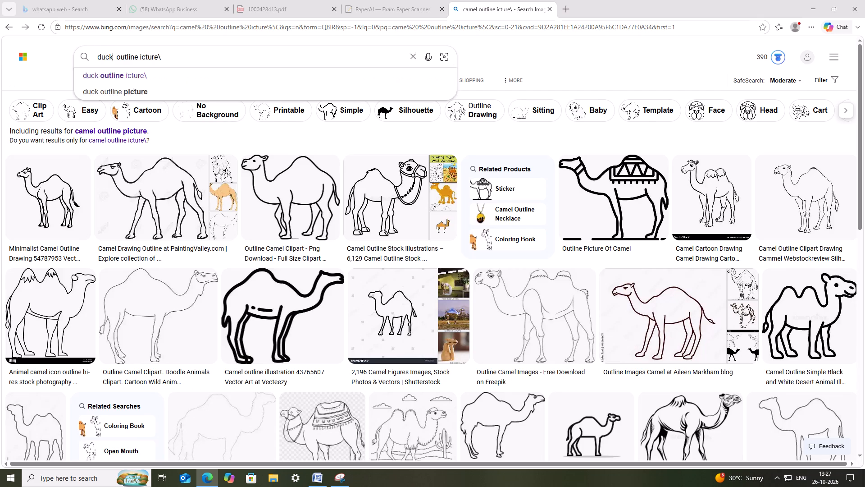
pyautogui.press('Return')
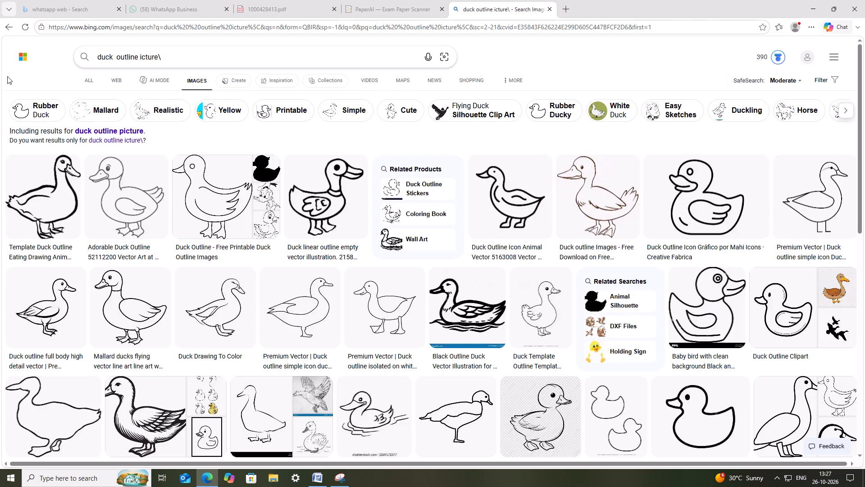
pyautogui.click(67, 299)
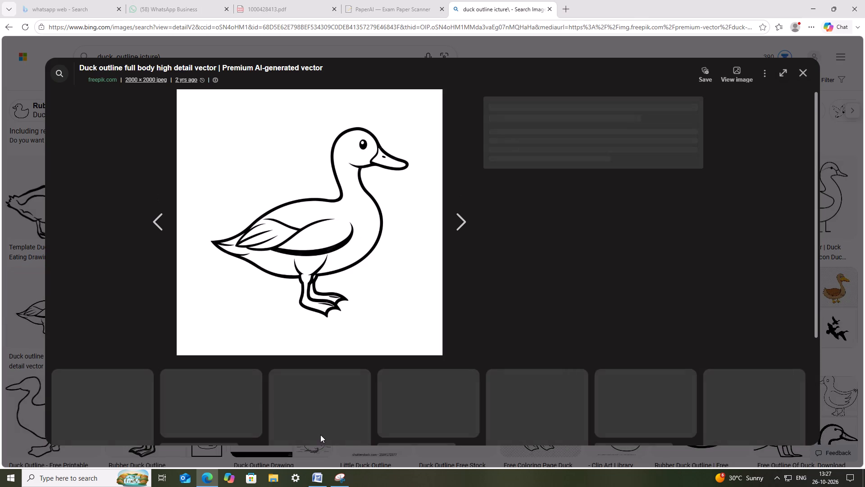
# Snip the whole duck drawing with Snipping Tool and save the snip as duck in the images folder.
pyautogui.click(341, 477)
pyautogui.click(162, 64)
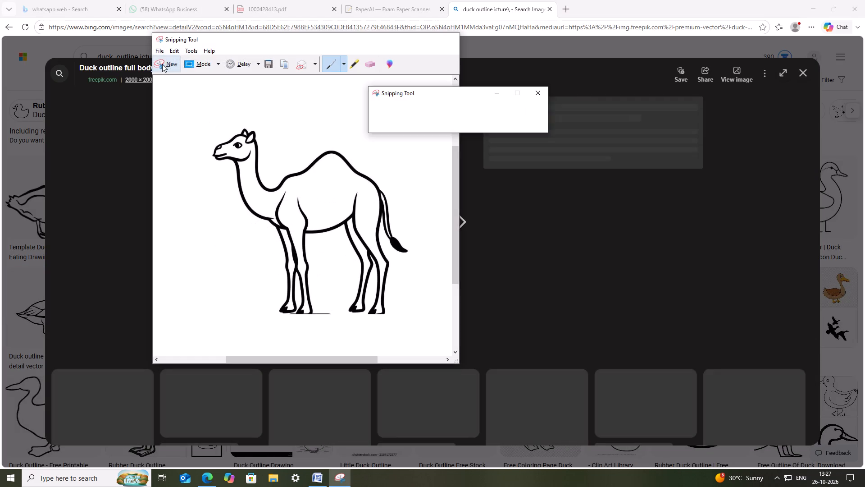
pyautogui.moveTo(200, 101); pyautogui.dragTo(398, 258)
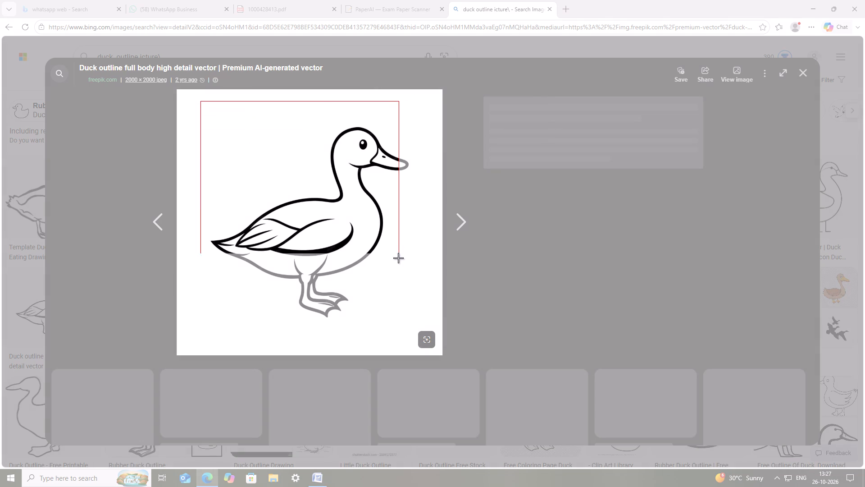
pyautogui.moveTo(398, 258); pyautogui.dragTo(423, 322)
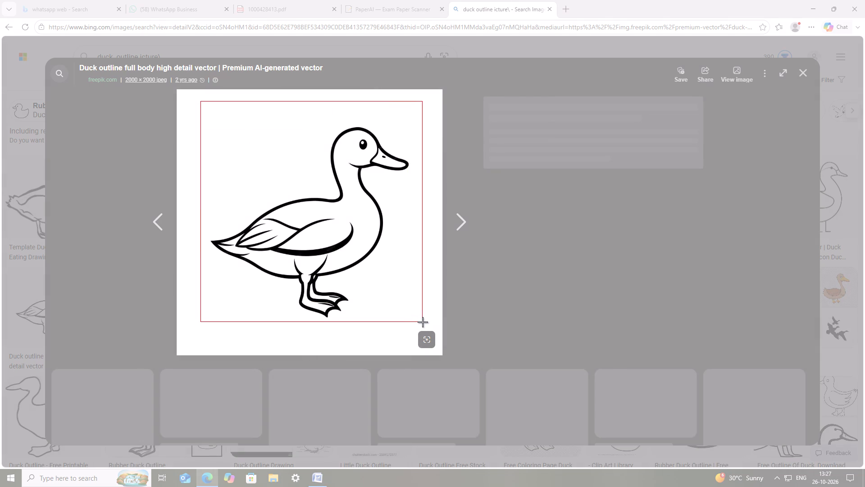
pyautogui.moveTo(423, 322); pyautogui.dragTo(422, 322)
pyautogui.click(275, 46)
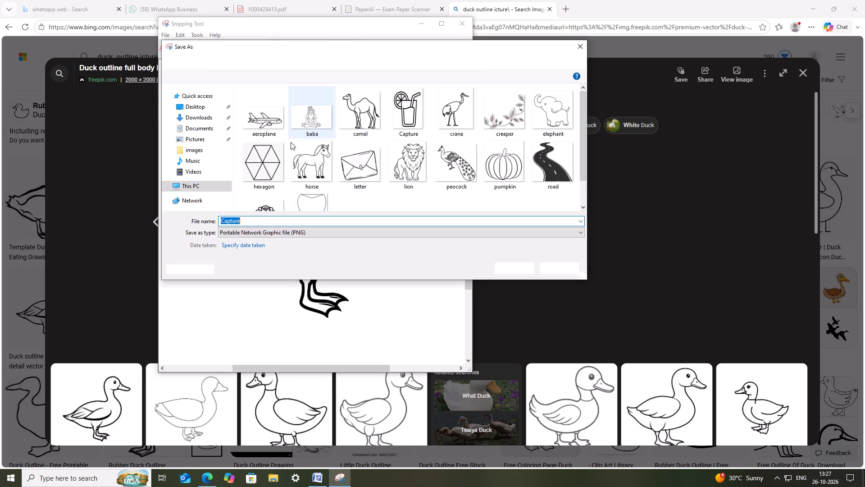
pyautogui.write('duck')
pyautogui.press('Return')
pyautogui.click(418, 27)
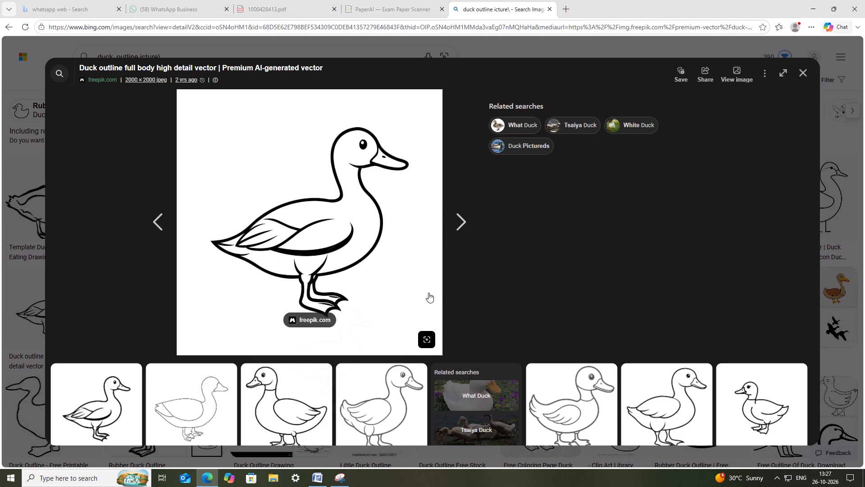
# Switch to Word and replace section IV's duck sketch photo with the duck picture from the images folder.
pyautogui.click(321, 480)
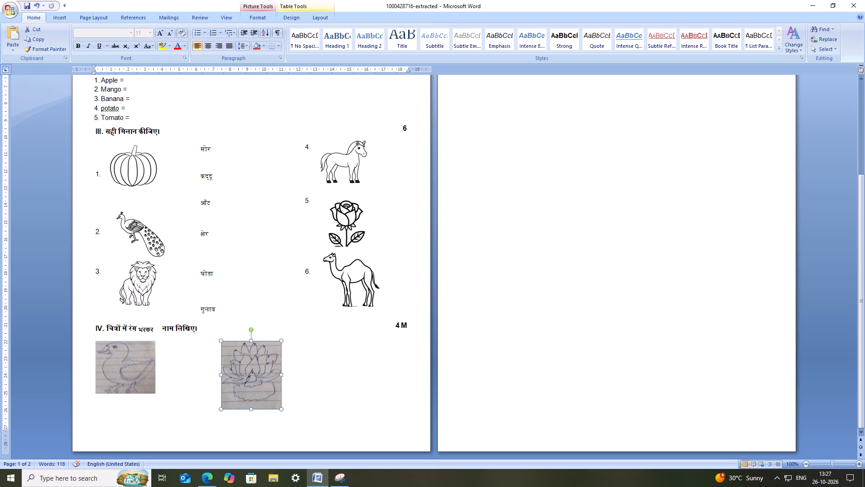
pyautogui.click(142, 388)
pyautogui.click(83, 19)
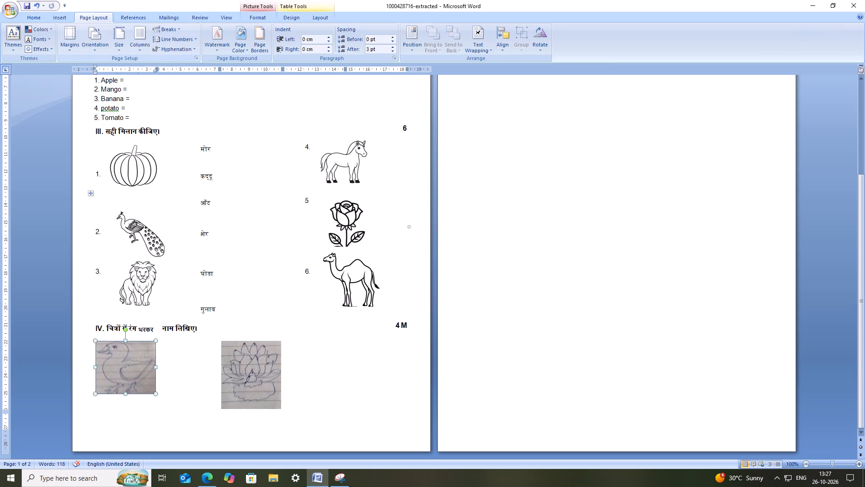
pyautogui.rightClick(131, 373)
pyautogui.click(180, 297)
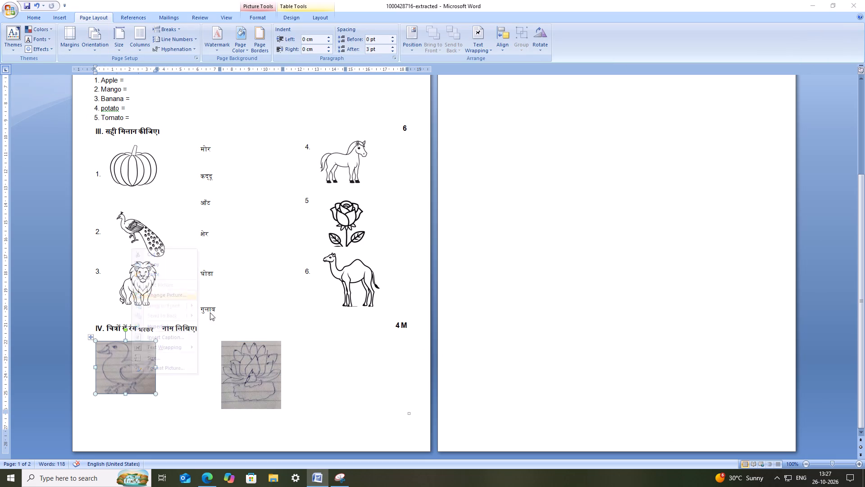
pyautogui.click(206, 124)
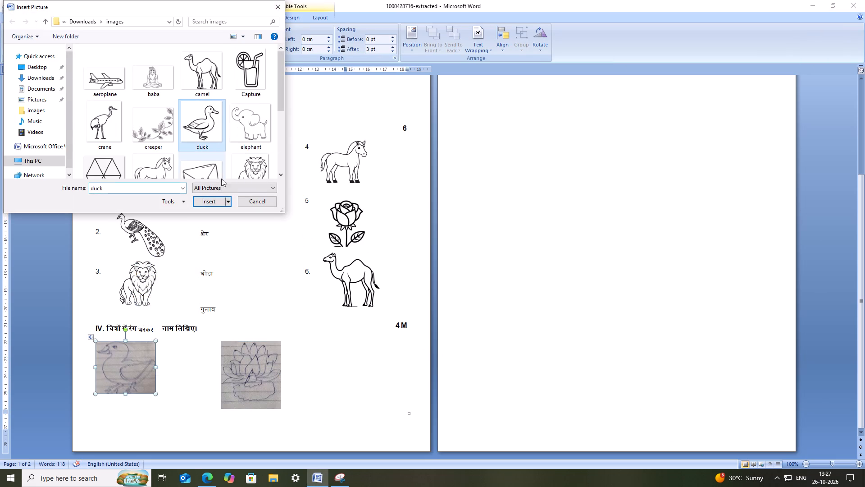
pyautogui.click(205, 201)
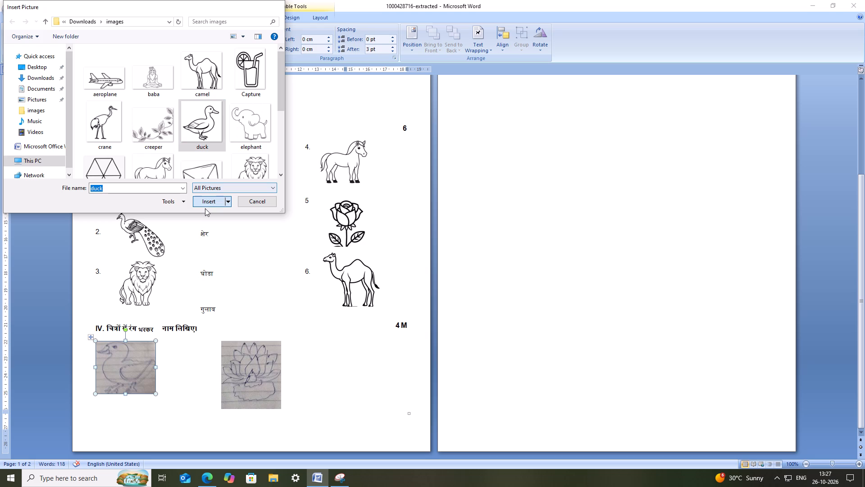
pyautogui.click(178, 391)
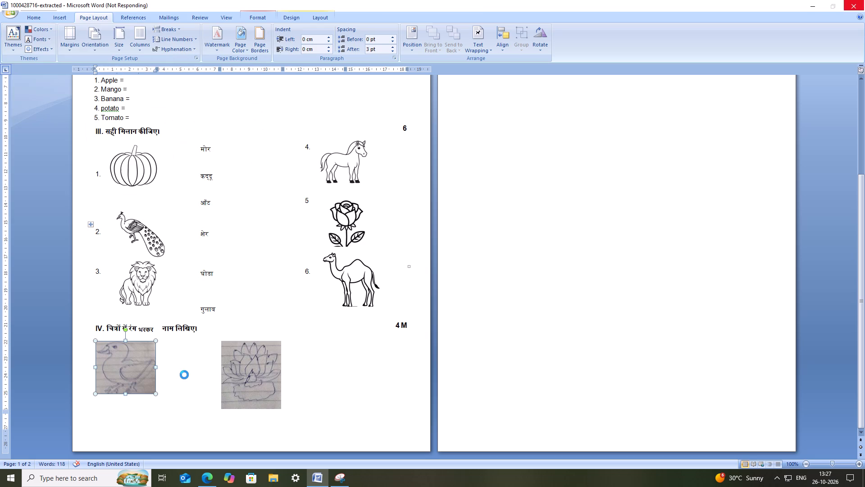
# Save the exam paper with the duck outline in place.
pyautogui.click(250, 367)
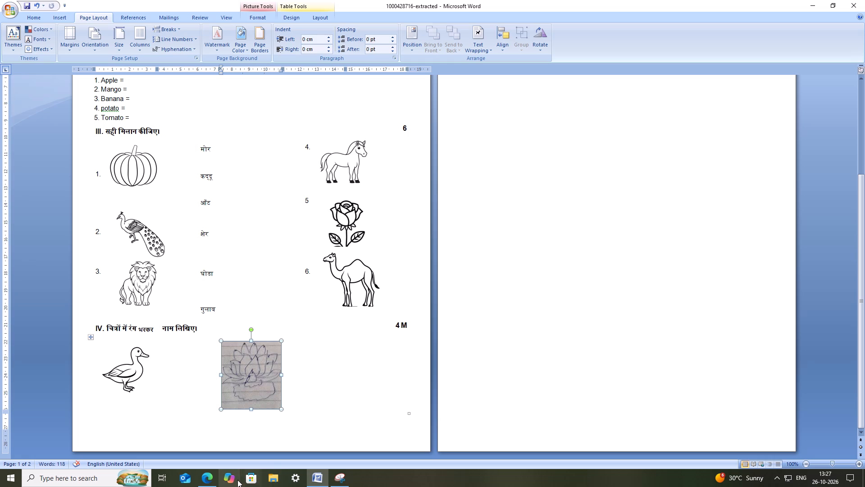
pyautogui.hotkey('ctrl', 's')
pyautogui.hotkey('ctrl', 's')
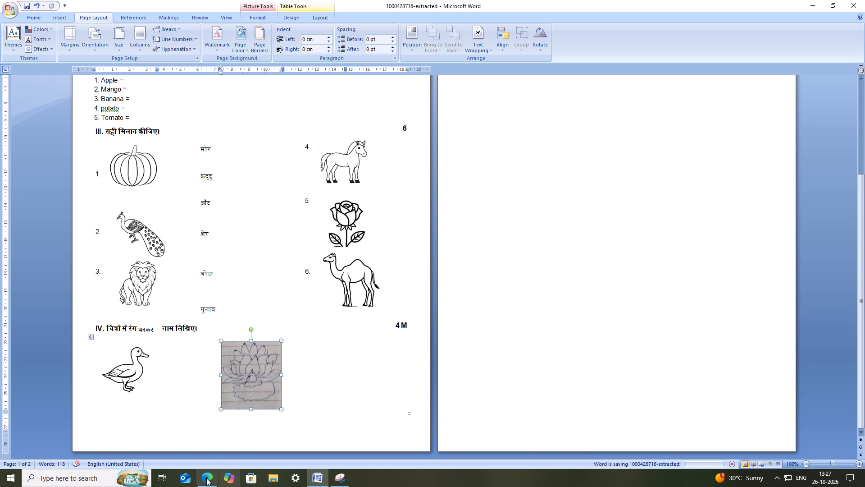
# Switch to Edge, search images for a lotus outline picture and open the second-row Simple lotus flower line drawing result.
pyautogui.click(206, 478)
pyautogui.click(800, 70)
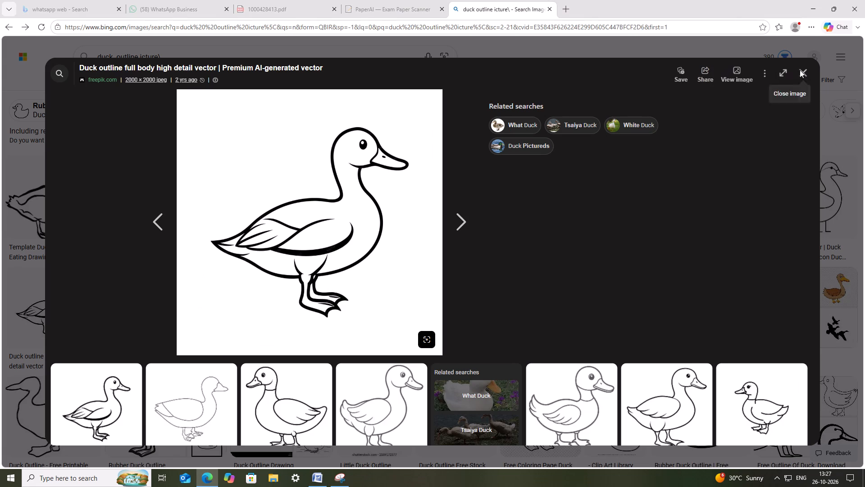
pyautogui.moveTo(116, 55); pyautogui.dragTo(14, 65)
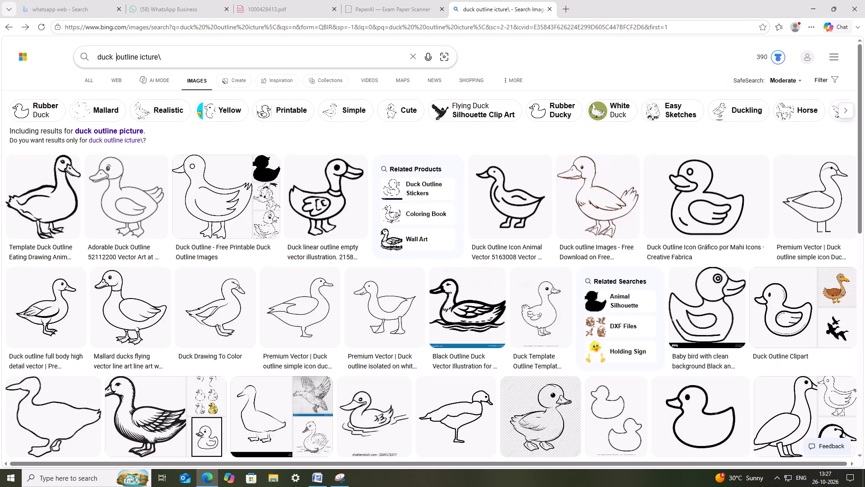
pyautogui.write('lotus')
pyautogui.press('space')
pyautogui.press('Return')
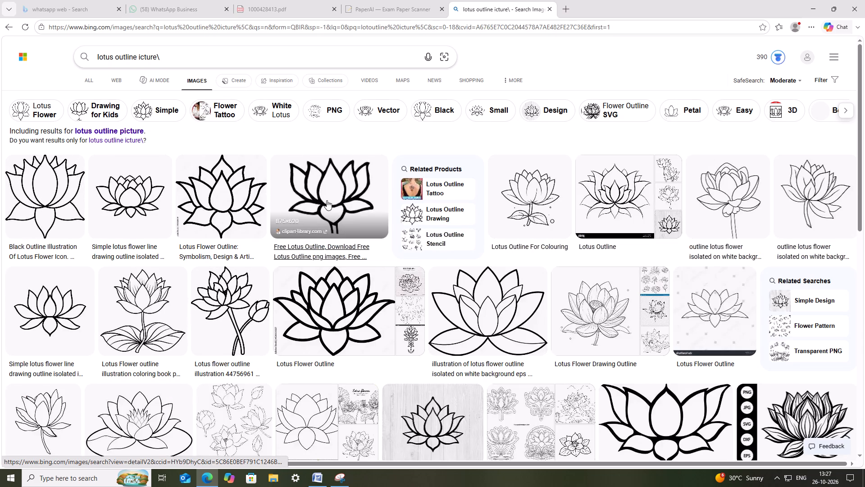
pyautogui.click(60, 205)
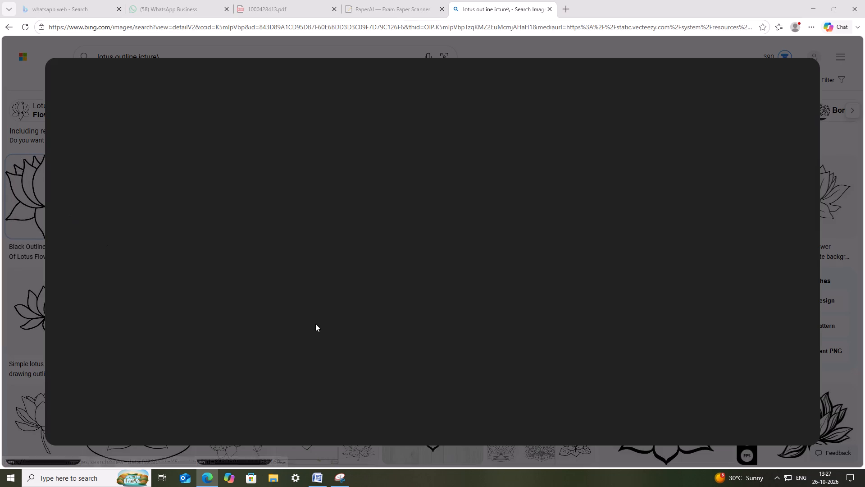
pyautogui.click(802, 73)
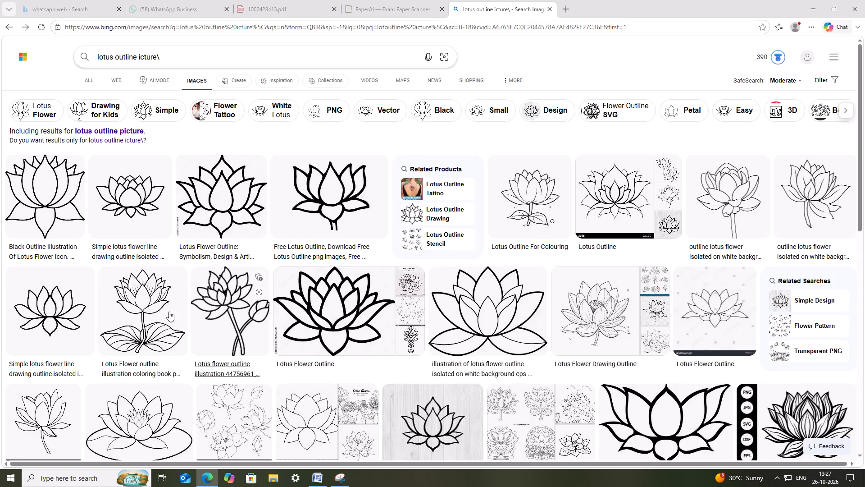
pyautogui.click(73, 312)
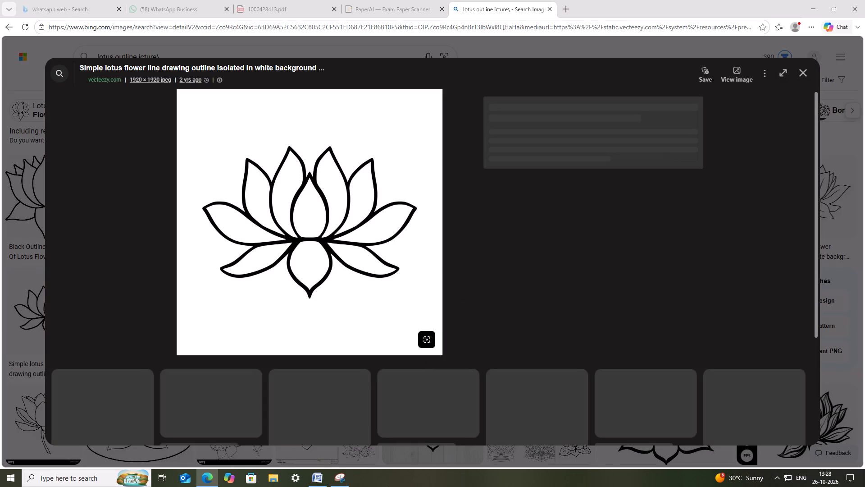
# Snip the whole lotus drawing with Snipping Tool, save the snip as lotus and close the image preview.
pyautogui.click(344, 479)
pyautogui.click(173, 44)
pyautogui.moveTo(197, 126); pyautogui.dragTo(441, 297)
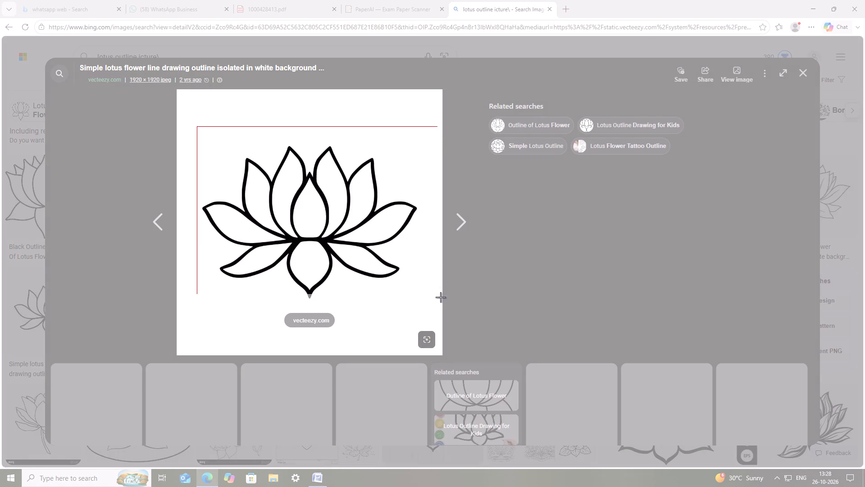
pyautogui.moveTo(441, 297); pyautogui.dragTo(426, 300)
pyautogui.click(272, 69)
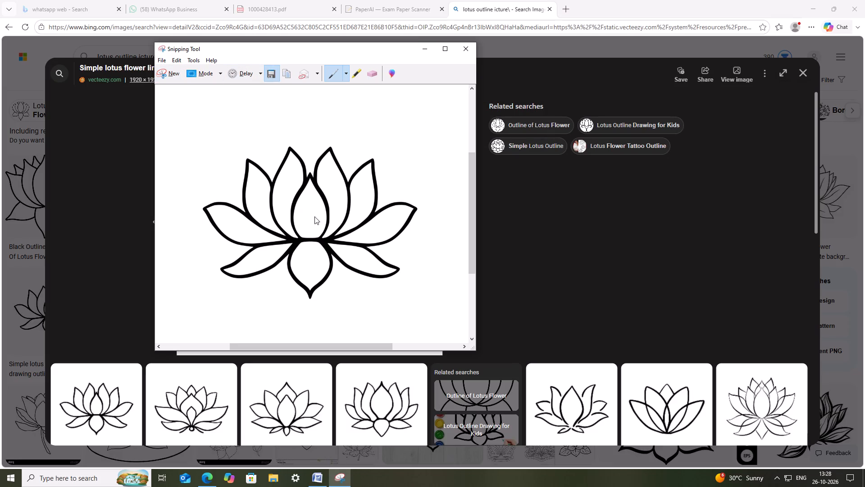
pyautogui.write('lotus')
pyautogui.press('Return')
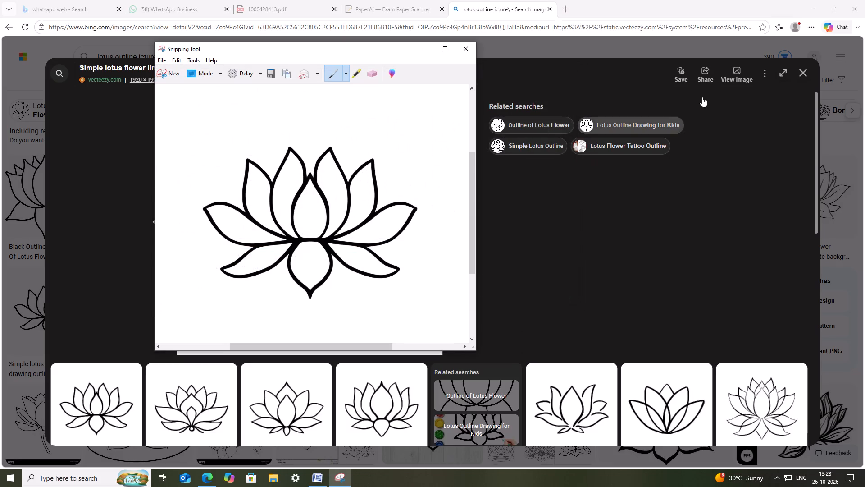
pyautogui.click(802, 70)
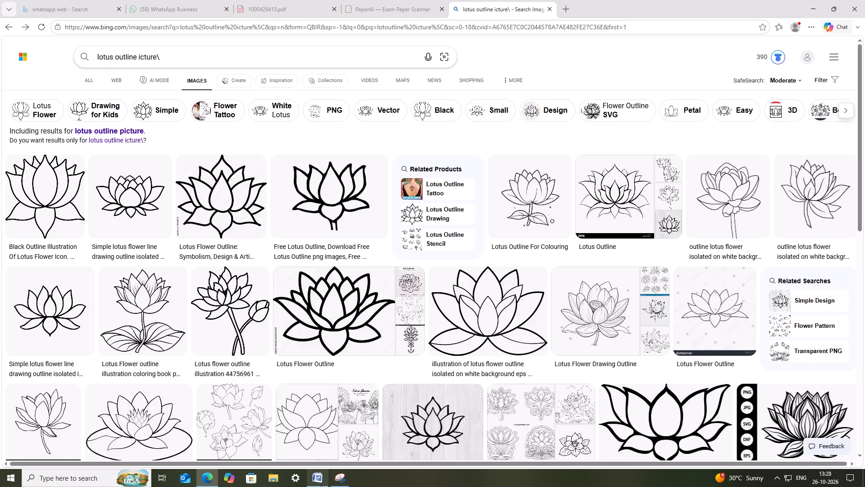
# Switch back to the exam paper in Word, where section IV's lotus sketch photo is selected.
pyautogui.click(320, 483)
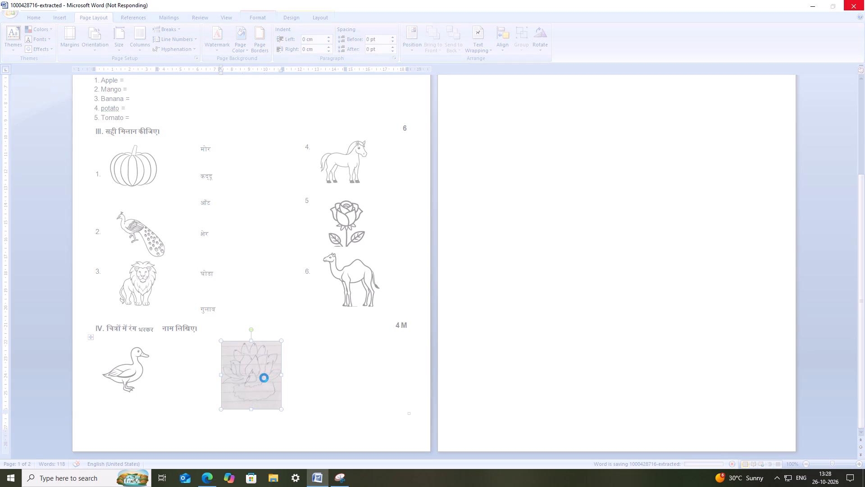
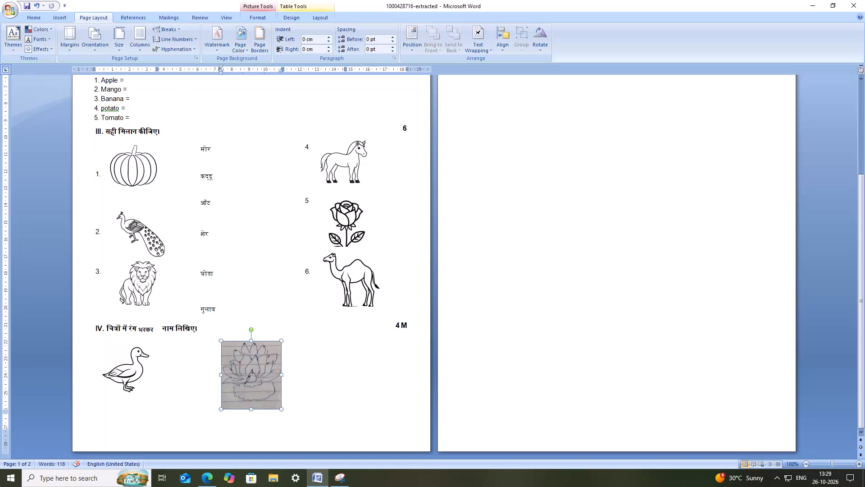
# Replace section IV's lotus sketch photo with the saved lotus picture from the images folder and save the paper.
pyautogui.rightClick(244, 377)
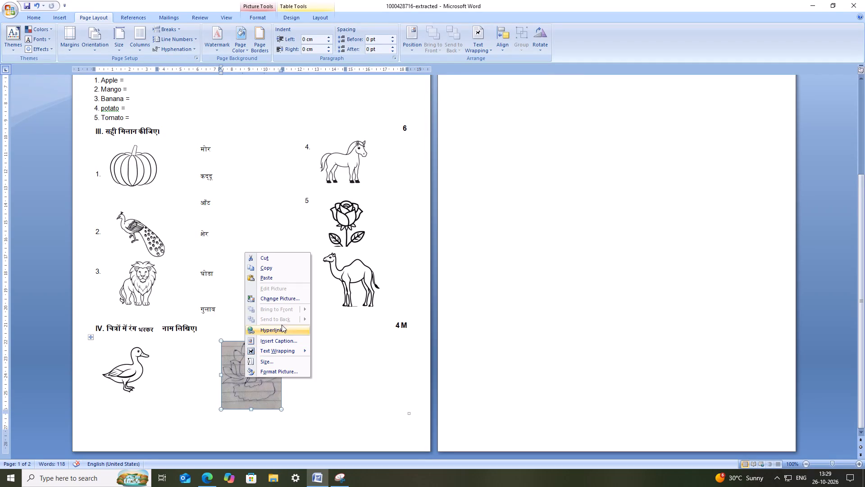
pyautogui.click(278, 299)
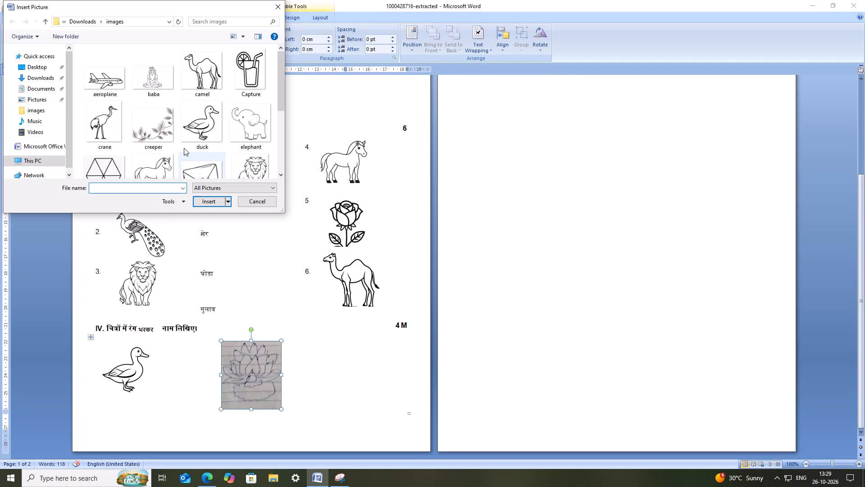
pyautogui.scroll(-4, 208, 152)
pyautogui.click(100, 107)
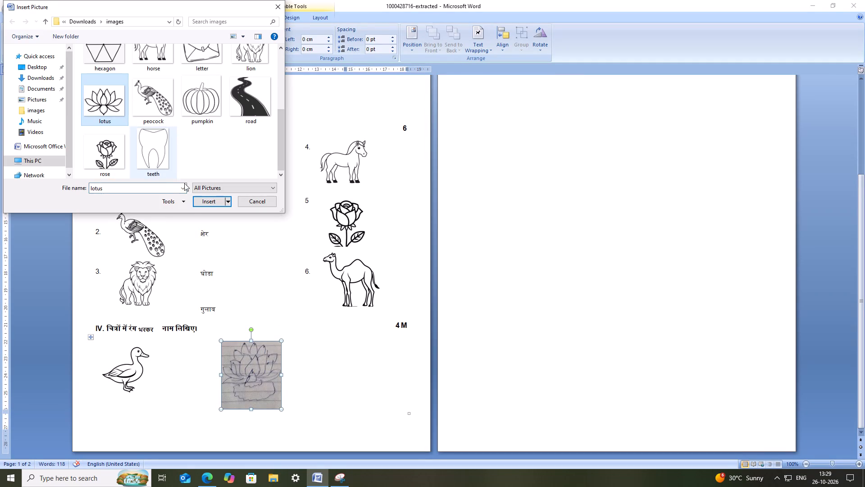
pyautogui.click(204, 197)
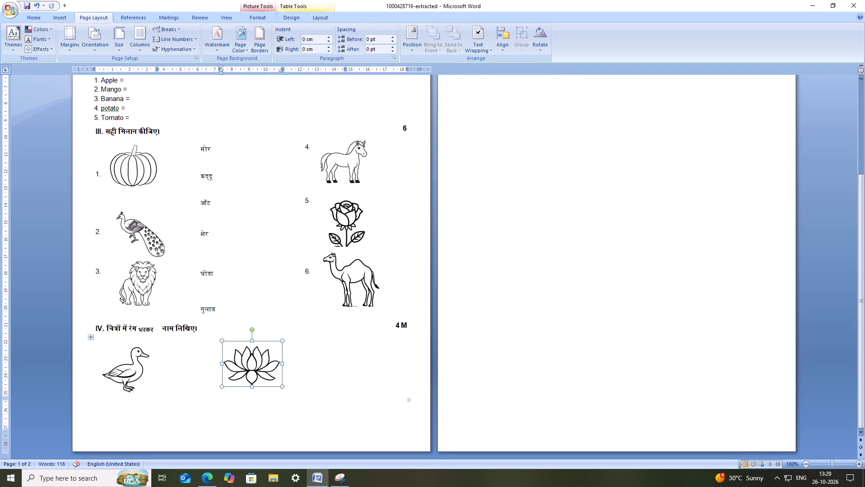
pyautogui.hotkey('ctrl', 's')
pyautogui.hotkey('ctrl', 's')
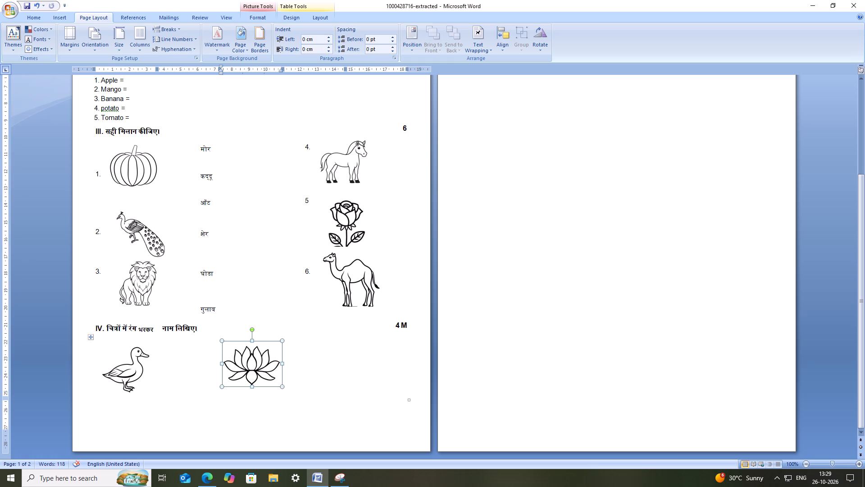
# Move section IV's duck picture into the cell beside the lotus and enter 1. in the emptied first cell.
pyautogui.click(143, 368)
pyautogui.moveTo(137, 367); pyautogui.dragTo(150, 364)
pyautogui.click(97, 348)
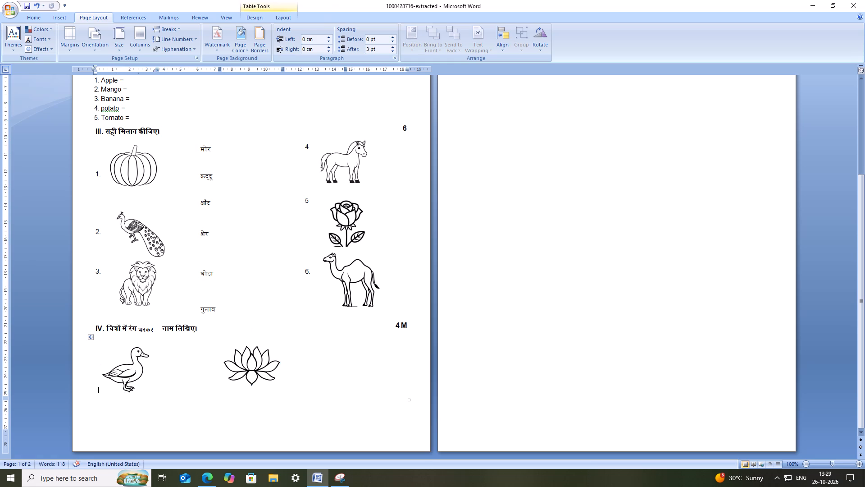
pyautogui.click(99, 347)
pyautogui.moveTo(128, 350); pyautogui.dragTo(158, 356)
pyautogui.click(111, 351)
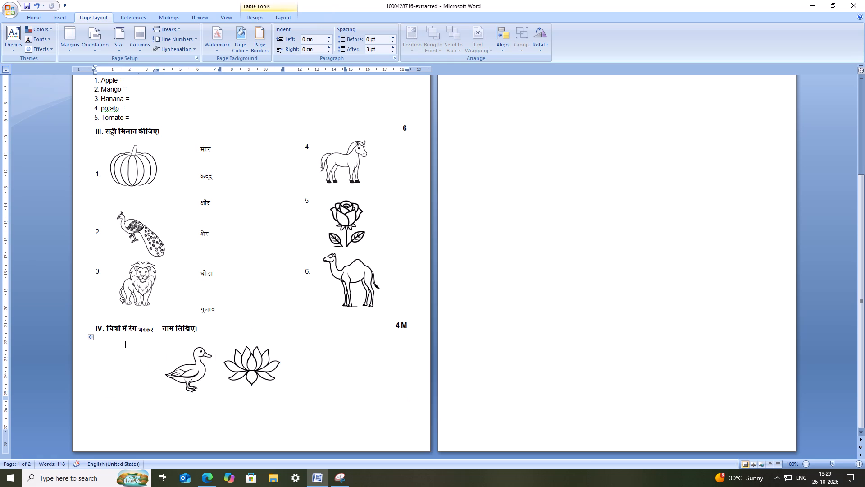
pyautogui.write('1.')
pyautogui.press('space')
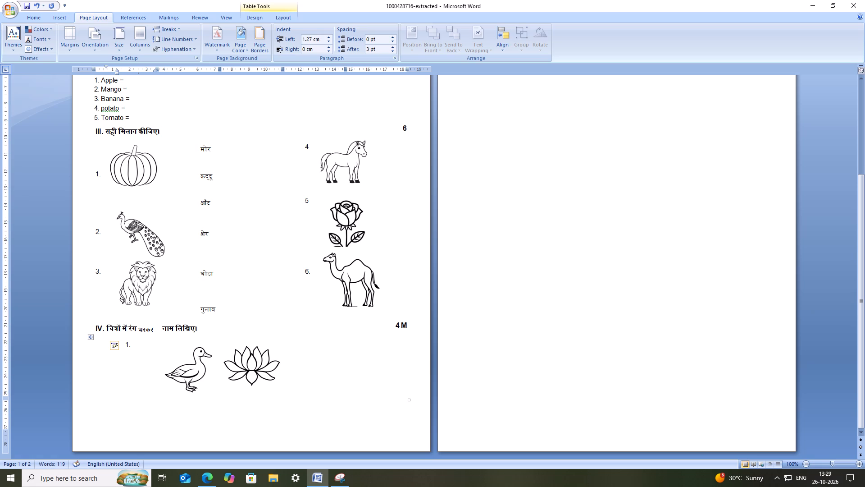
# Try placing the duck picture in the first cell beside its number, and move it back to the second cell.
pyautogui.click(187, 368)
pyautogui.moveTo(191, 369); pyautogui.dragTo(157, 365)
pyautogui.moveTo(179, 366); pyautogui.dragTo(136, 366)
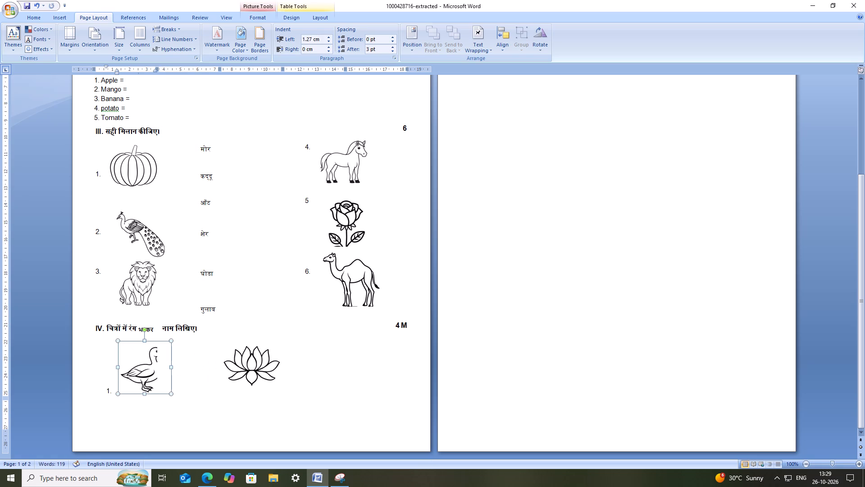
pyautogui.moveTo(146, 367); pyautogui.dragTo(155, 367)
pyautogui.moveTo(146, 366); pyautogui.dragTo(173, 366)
# Set the duck picture's text wrapping to In Front of Text.
pyautogui.rightClick(166, 361)
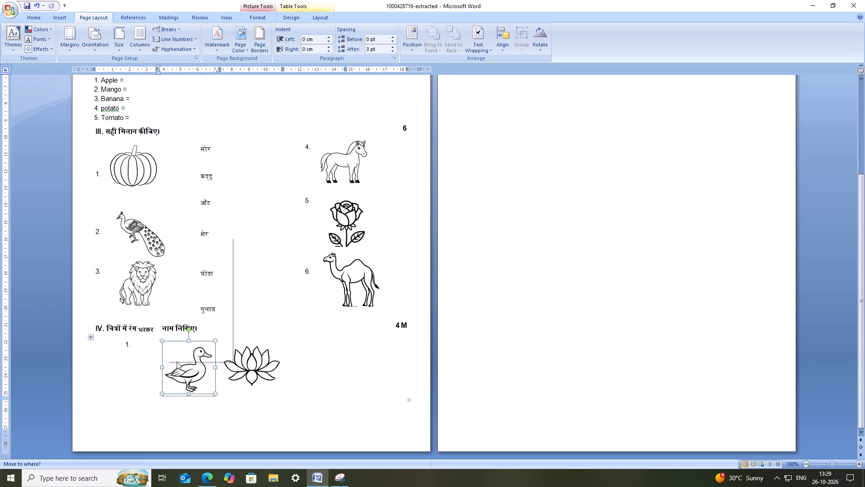
pyautogui.click(211, 336)
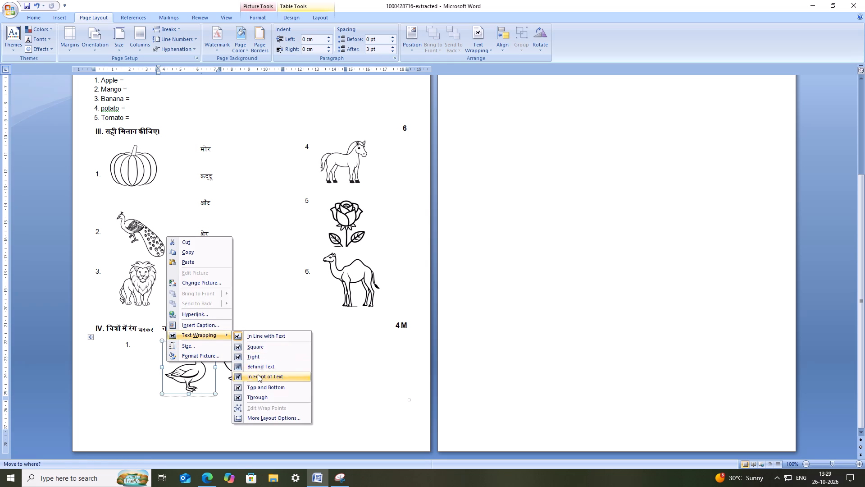
pyautogui.click(258, 374)
# Add blank lines in section IV's first cell to push section V onto the second page, removing the surplus lines.
pyautogui.click(140, 376)
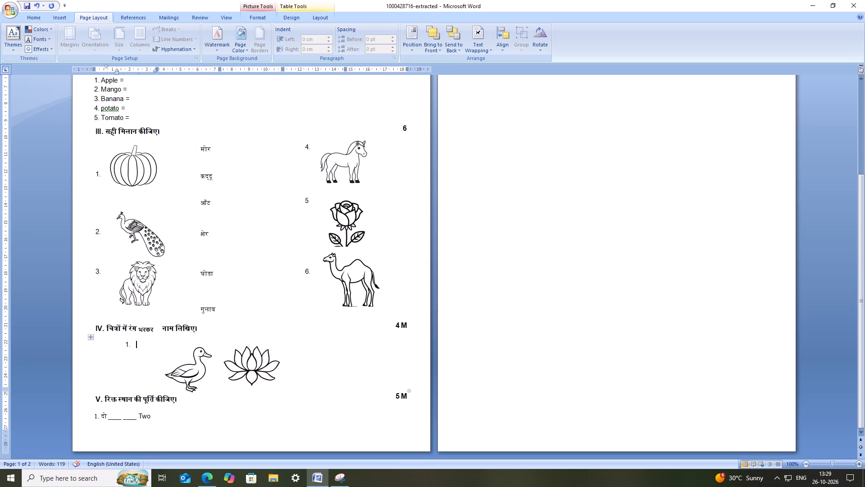
pyautogui.click(118, 383)
pyautogui.click(105, 390)
pyautogui.click(119, 384)
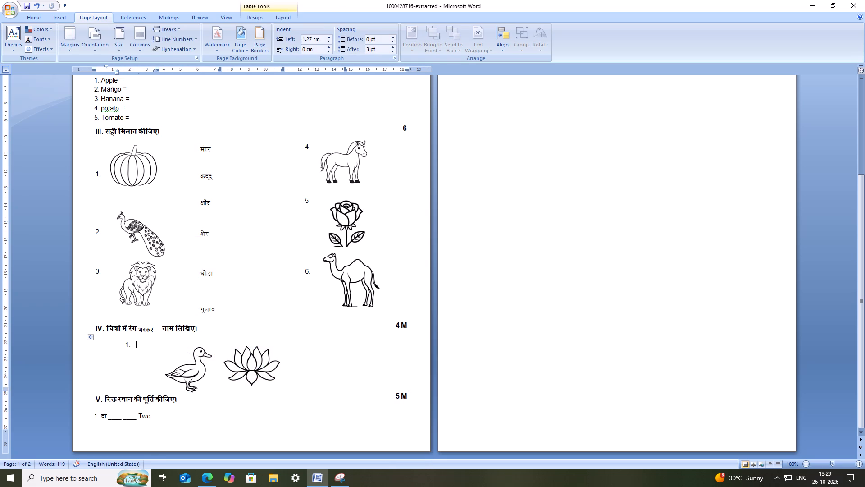
pyautogui.press('Return')
pyautogui.press('Return')
pyautogui.press('Return')
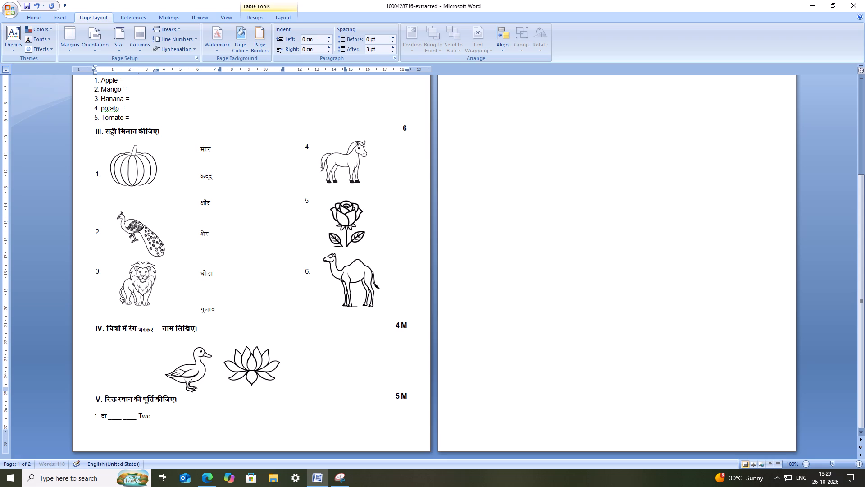
pyautogui.press('Return')
pyautogui.press('Return')
pyautogui.press('Return')
pyautogui.press('Return')
pyautogui.press('Return')
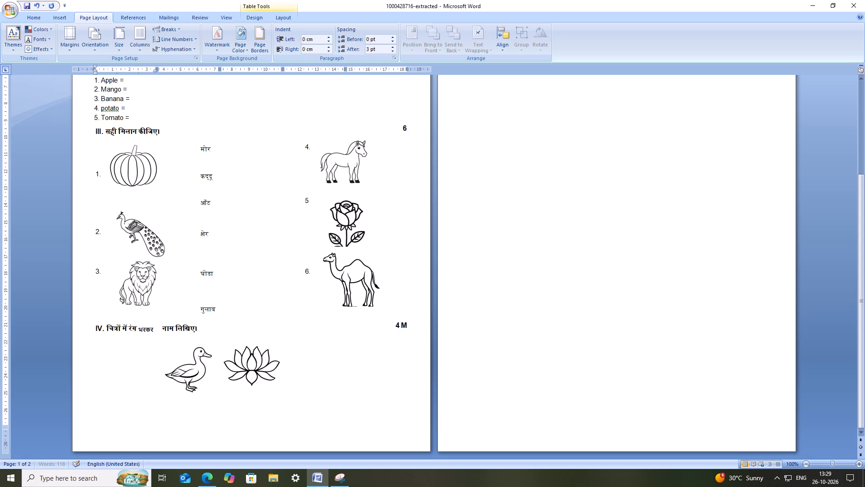
pyautogui.press('Return')
pyautogui.scroll(6, 498, 266)
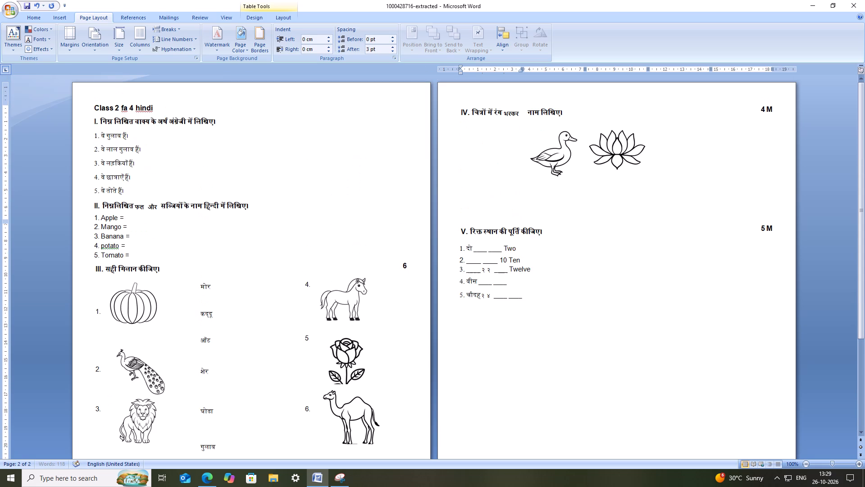
pyautogui.press('BackSpace')
pyautogui.press('BackSpace')
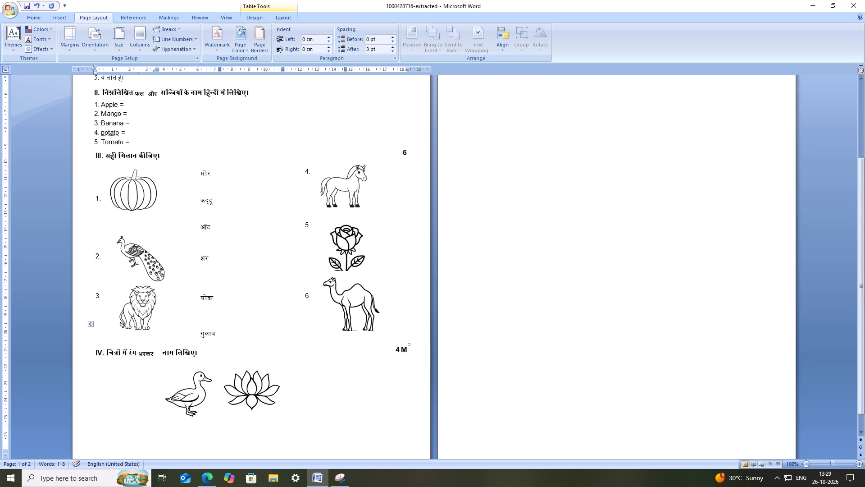
# Enter 1. at the top of section IV's first cell and position the duck picture just after it.
pyautogui.scroll(-2, 210, 375)
pyautogui.click(124, 351)
pyautogui.click(117, 346)
pyautogui.click(109, 348)
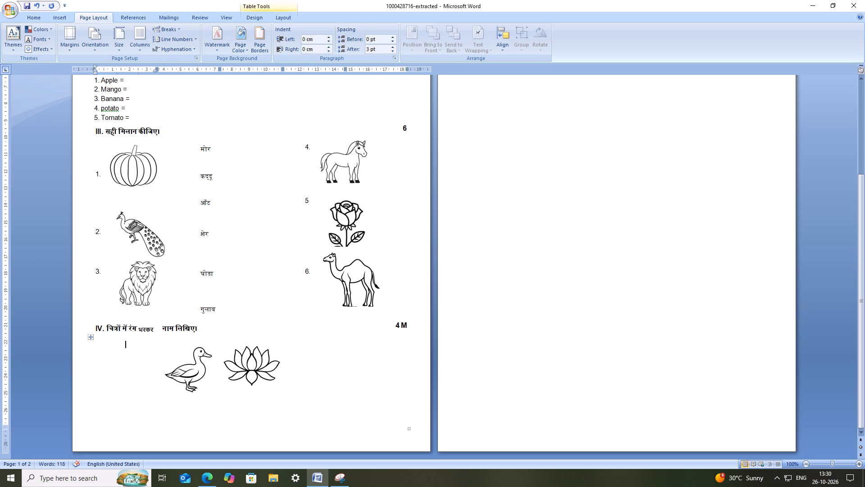
pyautogui.press('1')
pyautogui.write('.')
pyautogui.press('space')
pyautogui.moveTo(190, 367); pyautogui.dragTo(156, 364)
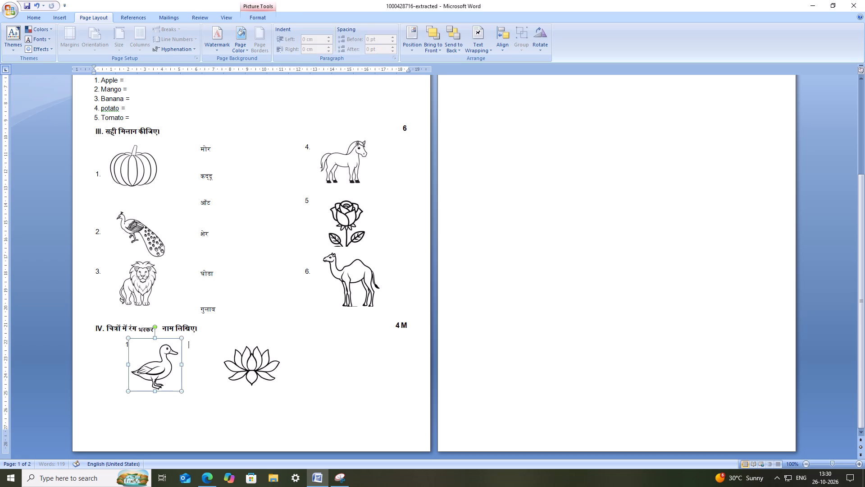
pyautogui.moveTo(160, 365); pyautogui.dragTo(167, 363)
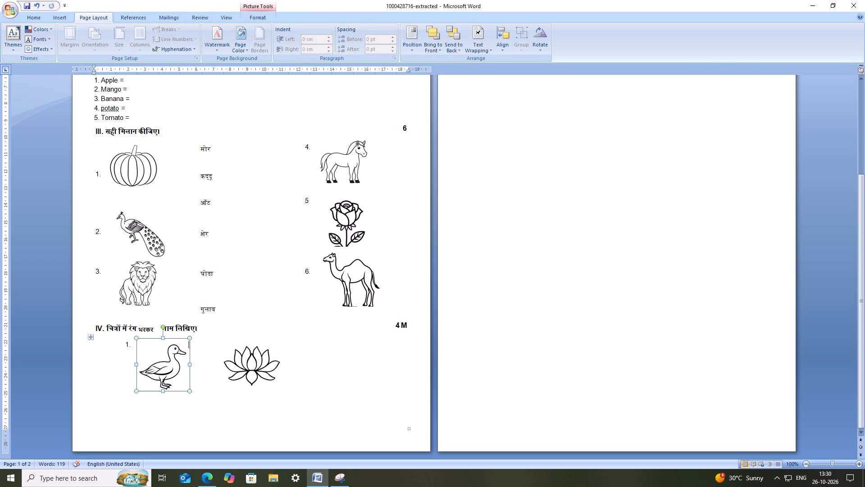
# Move the lotus picture into the next cell, farther from the duck.
pyautogui.click(248, 363)
pyautogui.moveTo(248, 363); pyautogui.dragTo(289, 359)
pyautogui.moveTo(261, 359); pyautogui.dragTo(317, 359)
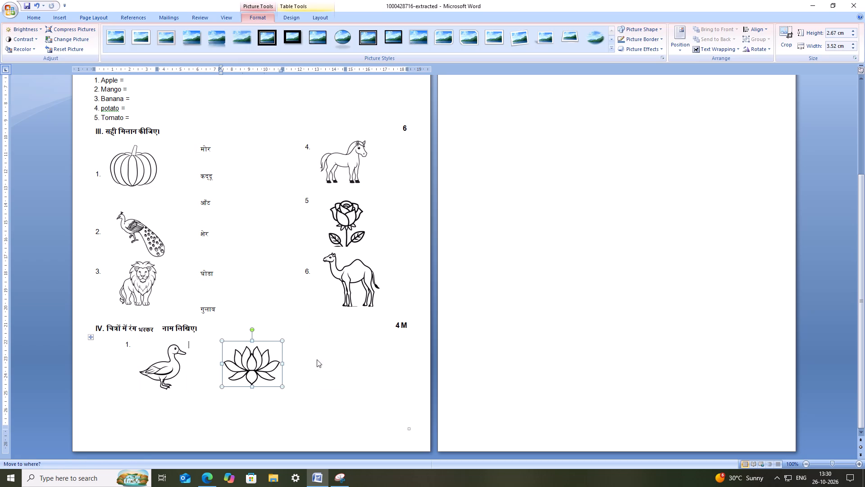
pyautogui.rightClick(314, 358)
pyautogui.click(249, 357)
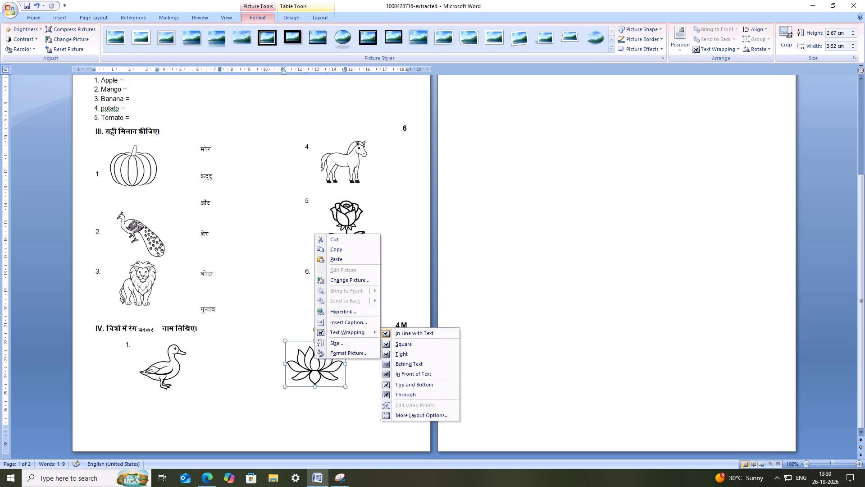
# Enter 2. just before the lotus picture, spaced across the emptied cell, and save the paper.
pyautogui.click(257, 347)
pyautogui.press('space')
pyautogui.press('space')
pyautogui.press('space')
pyautogui.press('space')
pyautogui.press('space')
pyautogui.press('space')
pyautogui.press('space')
pyautogui.press('space')
pyautogui.press('space')
pyautogui.press('space')
pyautogui.press('space')
pyautogui.press('space')
pyautogui.press('space')
pyautogui.press('space')
pyautogui.press('space')
pyautogui.press('space')
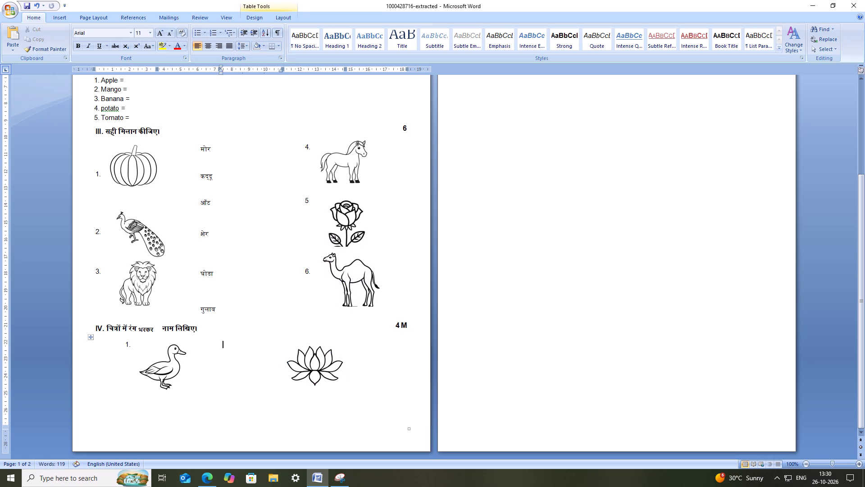
pyautogui.press('space')
pyautogui.press('space')
pyautogui.press('space')
pyautogui.press('space')
pyautogui.press('space')
pyautogui.press('space')
pyautogui.press('space')
pyautogui.press('space')
pyautogui.press('space')
pyautogui.write('2.')
pyautogui.press('s')
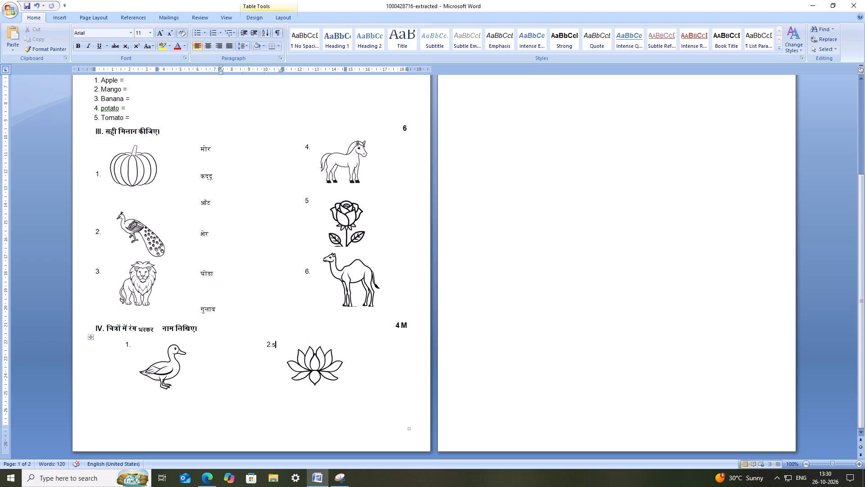
pyautogui.press('BackSpace')
pyautogui.hotkey('ctrl', 's')
pyautogui.hotkey('ctrl', 's')
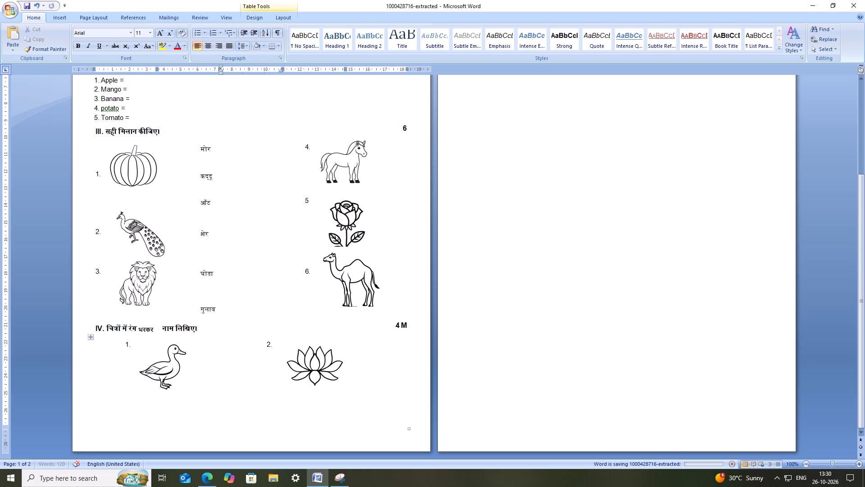
# Draw a rectangular answer box about 4.7 cm wide and 1.6 cm high below the duck.
pyautogui.click(89, 18)
pyautogui.click(92, 17)
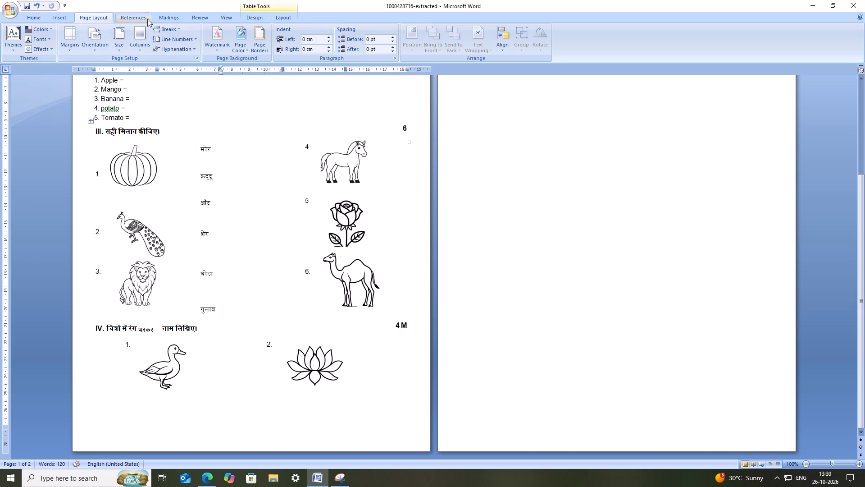
pyautogui.click(59, 18)
pyautogui.click(138, 41)
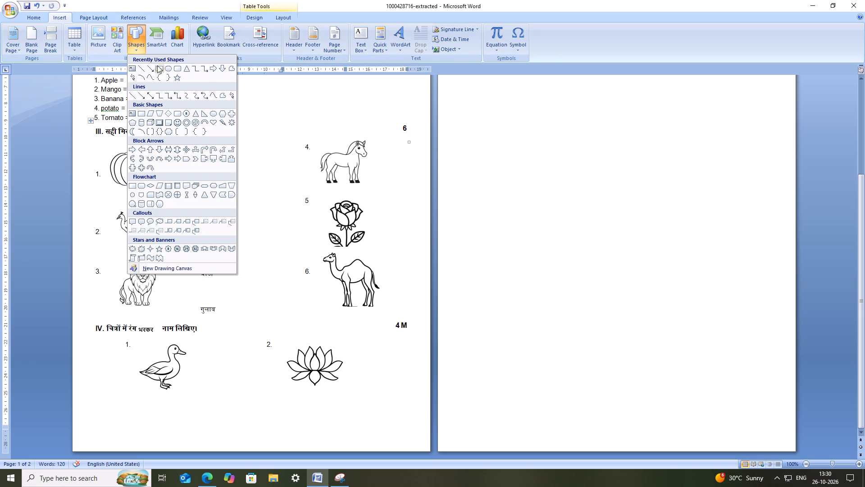
pyautogui.click(159, 67)
pyautogui.moveTo(122, 396); pyautogui.dragTo(191, 414)
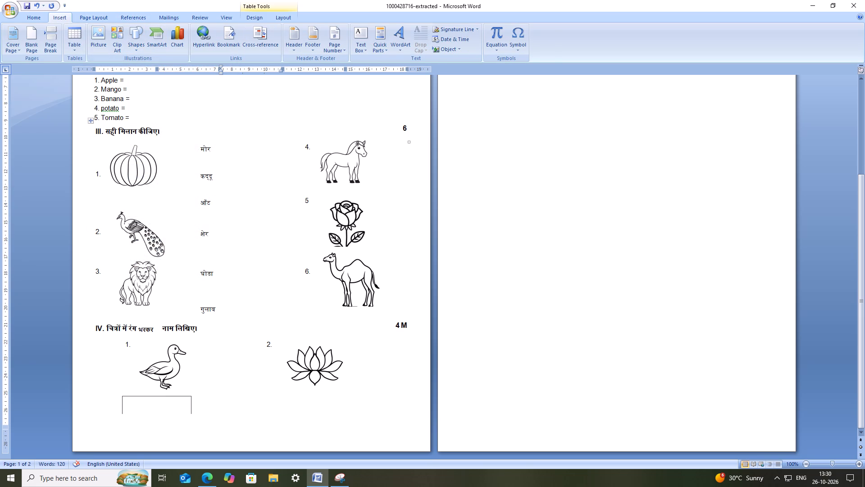
pyautogui.moveTo(191, 414); pyautogui.dragTo(202, 424)
# Duplicate the answer box, place the copy below the lotus and save the paper.
pyautogui.hotkey('ctrl', 'c')
pyautogui.hotkey('ctrl', 'v')
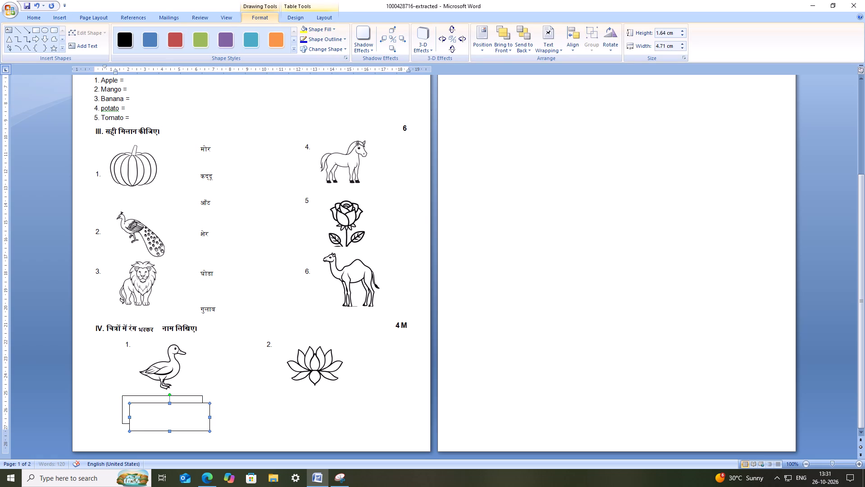
pyautogui.moveTo(195, 420); pyautogui.dragTo(339, 408)
pyautogui.hotkey('ctrl', 's')
pyautogui.hotkey('ctrl', 's')
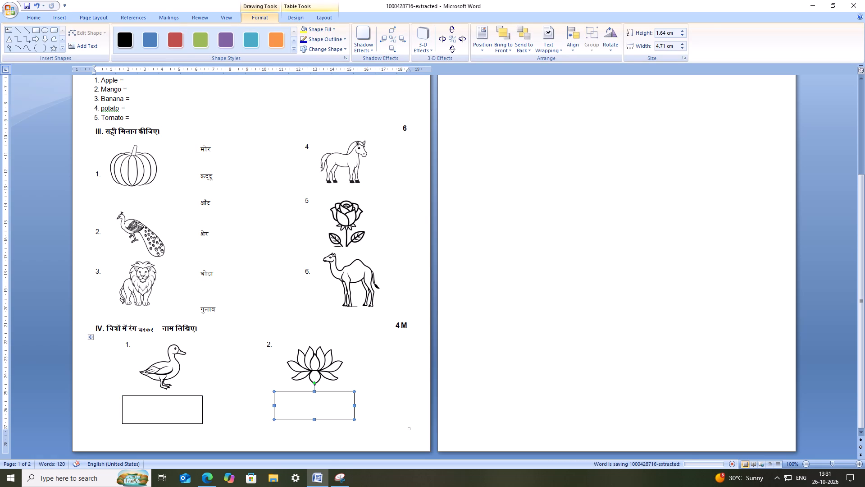
# Insert a space between चौदह and its numeral in question 5 of section V.
pyautogui.click(546, 276)
pyautogui.scroll(11, 545, 269)
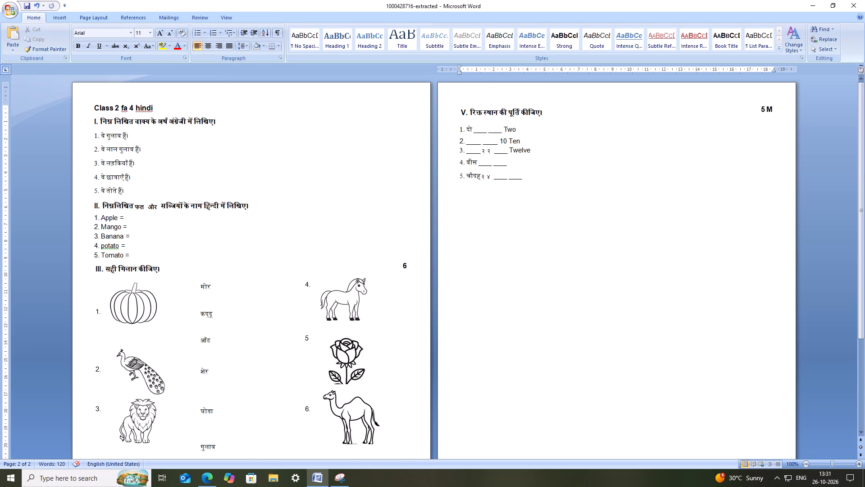
pyautogui.click(481, 176)
pyautogui.press('space')
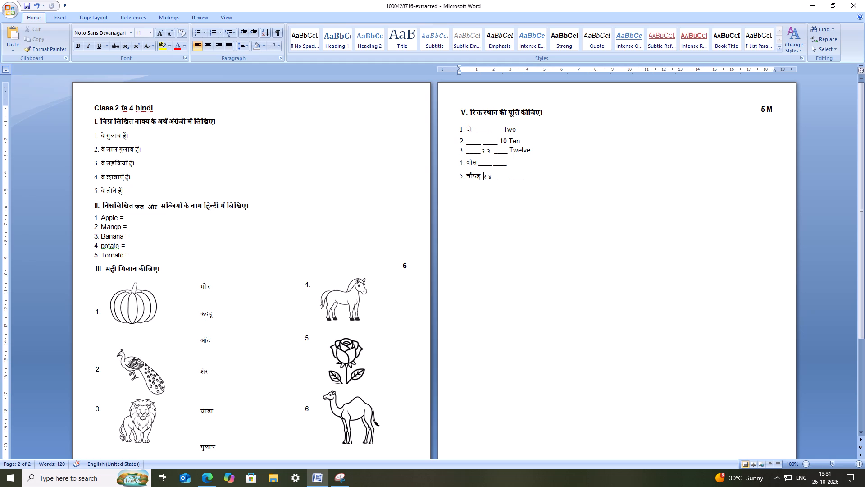
pyautogui.click(508, 141)
pyautogui.click(648, 179)
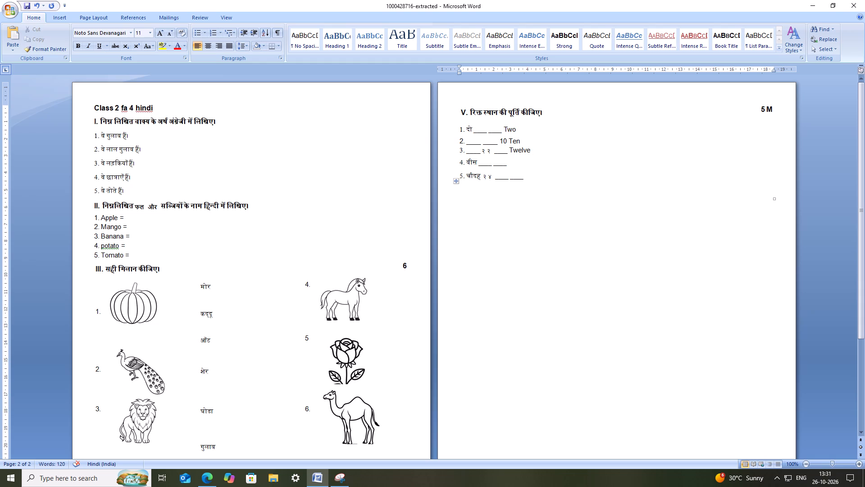
# Add a run of spaces after section I's heading to make room for its marks on the same line.
pyautogui.click(297, 124)
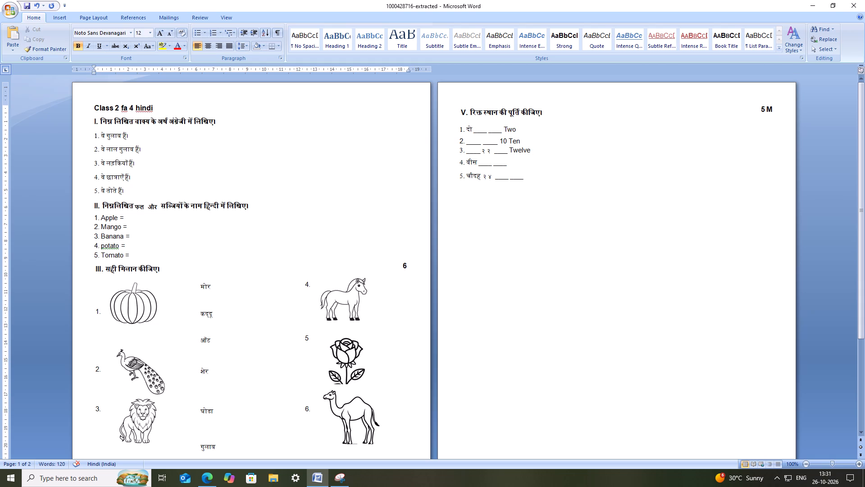
pyautogui.press('space')
pyautogui.press('space')
pyautogui.press('space')
pyautogui.press('space')
pyautogui.press('space')
pyautogui.press('space')
pyautogui.press('space')
pyautogui.press('space')
pyautogui.press('space')
pyautogui.press('space')
pyautogui.press('space')
pyautogui.press('space')
pyautogui.press('space')
pyautogui.press('space')
pyautogui.press('space')
pyautogui.press('space')
pyautogui.press('space')
pyautogui.press('space')
pyautogui.press('space')
pyautogui.press('space')
# Duplicate the last blank of section V's question 4 (बीस) to give it a third blank, and save the paper.
pyautogui.click(537, 179)
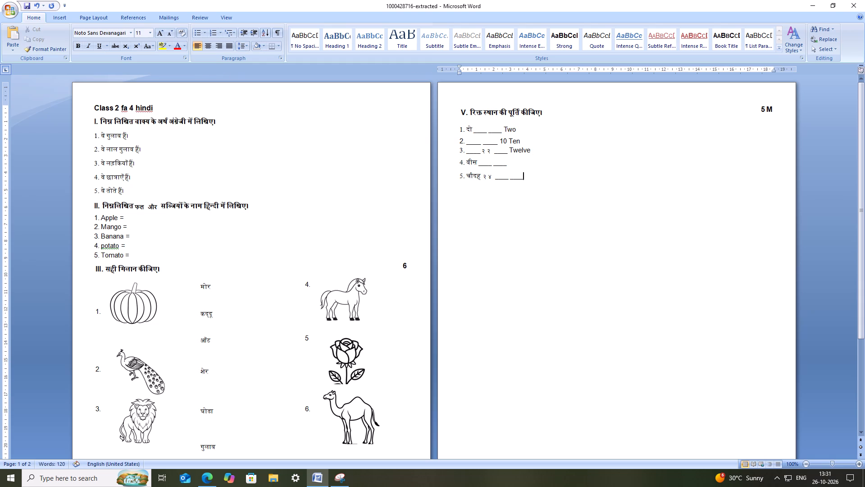
pyautogui.click(513, 163)
pyautogui.press('space')
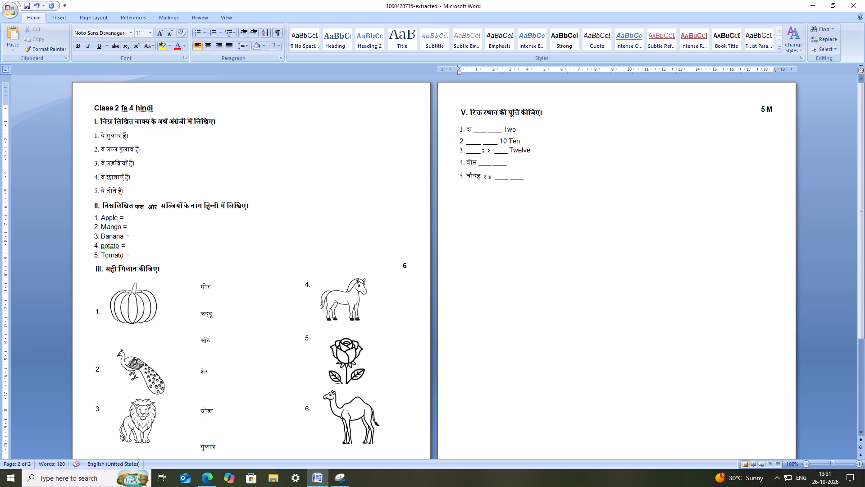
pyautogui.moveTo(507, 165); pyautogui.dragTo(495, 166)
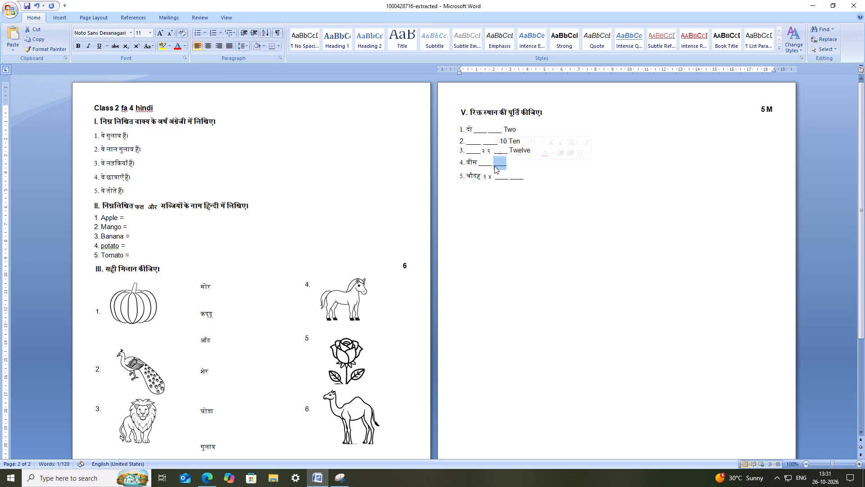
pyautogui.hotkey('ctrl', 'c')
pyautogui.click(522, 165)
pyautogui.press('space')
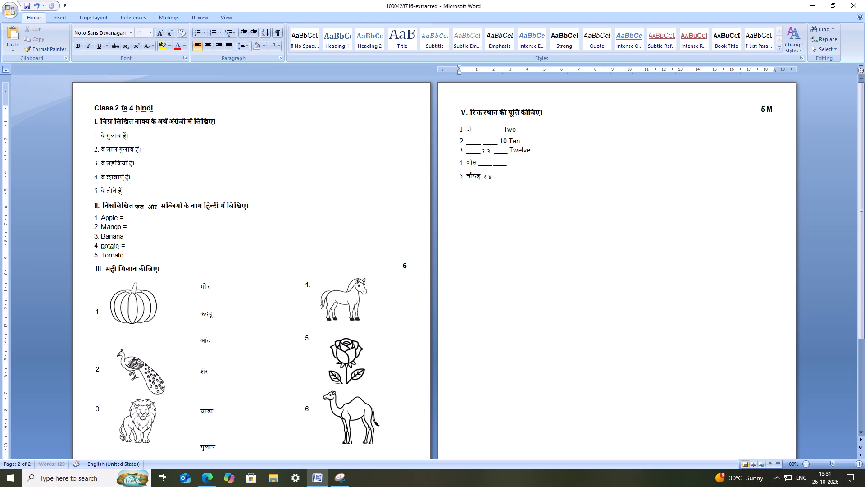
pyautogui.hotkey('ctrl', 'v')
pyautogui.hotkey('ctrl', 's')
pyautogui.hotkey('ctrl', 's')
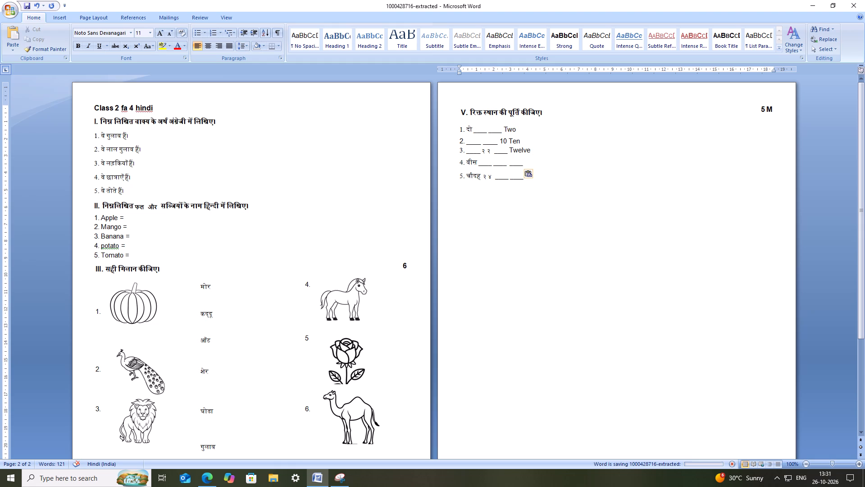
# Add the marks 5x1=5 near the right margin of section I's heading line, spaced from the heading, and save the paper.
pyautogui.click(259, 121)
pyautogui.press('space')
pyautogui.press('space')
pyautogui.press('space')
pyautogui.press('space')
pyautogui.press('space')
pyautogui.press('space')
pyautogui.press('space')
pyautogui.press('space')
pyautogui.press('space')
pyautogui.press('space')
pyautogui.press('space')
pyautogui.press('space')
pyautogui.press('space')
pyautogui.press('space')
pyautogui.press('space')
pyautogui.press('space')
pyautogui.press('space')
pyautogui.press('space')
pyautogui.press('space')
pyautogui.press('space')
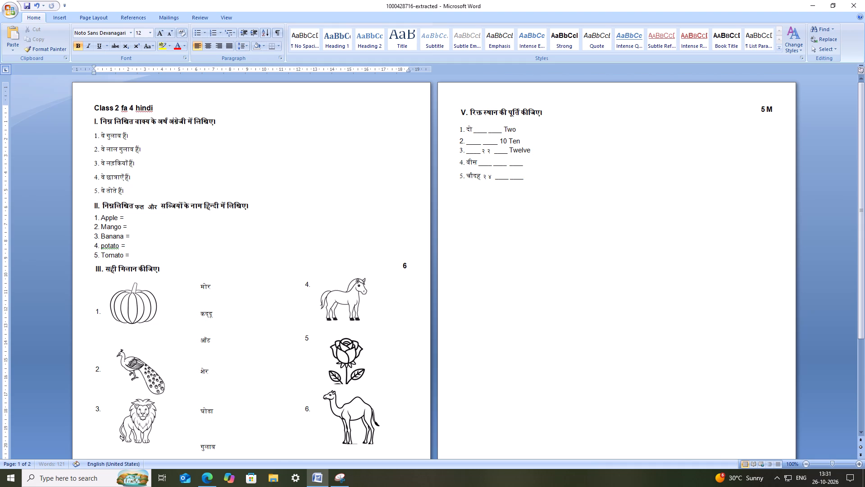
pyautogui.press('space')
pyautogui.press('space')
pyautogui.press('space')
pyautogui.press('space')
pyautogui.write('5x1')
pyautogui.write('=5')
pyautogui.hotkey('ctrl', 's')
pyautogui.hotkey('ctrl', 's')
pyautogui.hotkey('ctrl', 's')
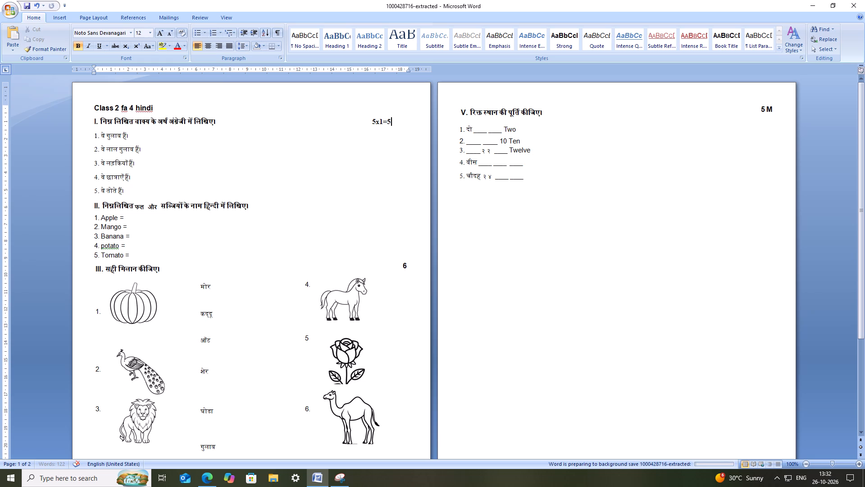
# Copy section I's marks 5x1=5 to the end of section II's heading line, spaced across to roughly align with them.
pyautogui.click(362, 221)
pyautogui.moveTo(398, 122); pyautogui.dragTo(379, 119)
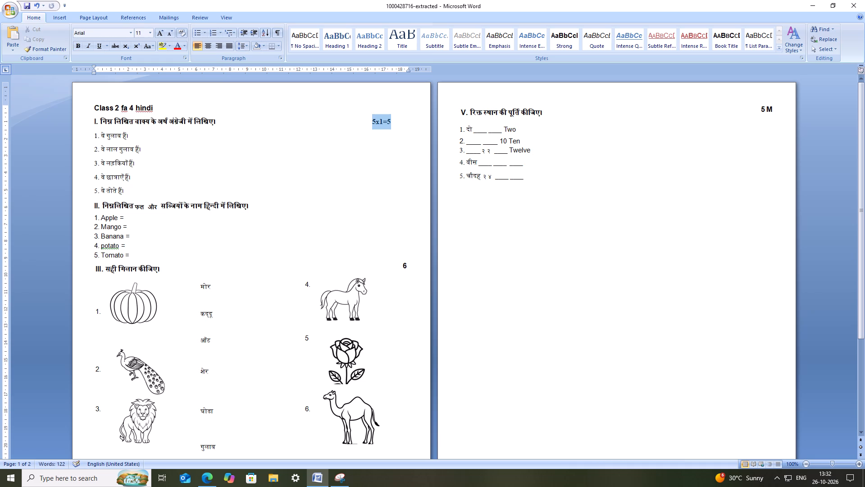
pyautogui.moveTo(379, 119); pyautogui.dragTo(376, 119)
pyautogui.hotkey('ctrl', 'c')
pyautogui.click(326, 211)
pyautogui.press('space')
pyautogui.press('space')
pyautogui.press('space')
pyautogui.press('space')
pyautogui.press('space')
pyautogui.press('space')
pyautogui.press('space')
pyautogui.press('space')
pyautogui.press('space')
pyautogui.press('space')
pyautogui.press('space')
pyautogui.press('space')
pyautogui.press('space')
pyautogui.press('space')
pyautogui.press('space')
pyautogui.press('space')
pyautogui.press('space')
pyautogui.press('space')
pyautogui.press('space')
pyautogui.press('space')
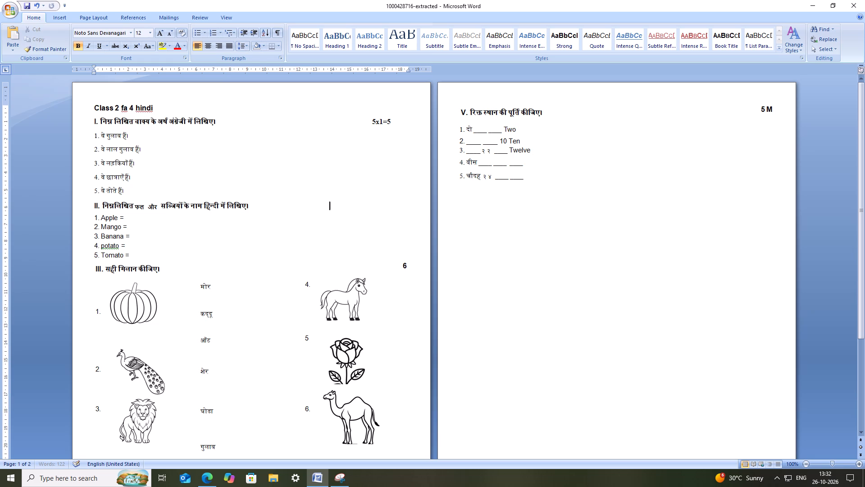
pyautogui.press('space')
pyautogui.press('space')
pyautogui.press('space')
pyautogui.press('space')
pyautogui.press('space')
pyautogui.press('space')
pyautogui.press('space')
pyautogui.press('space')
pyautogui.press('space')
pyautogui.press('space')
pyautogui.press('space')
pyautogui.press('space')
pyautogui.press('space')
pyautogui.press('space')
pyautogui.press('space')
pyautogui.press('space')
pyautogui.press('space')
pyautogui.press('space')
pyautogui.press('space')
pyautogui.press('space')
pyautogui.press('space')
pyautogui.press('space')
pyautogui.hotkey('ctrl', 'v')
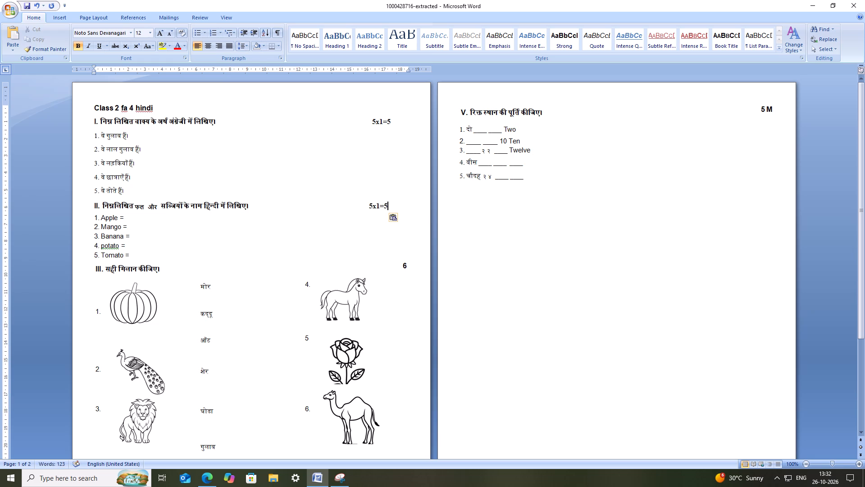
# Complete section III's marks as 6x1=6 and save the paper.
pyautogui.click(407, 266)
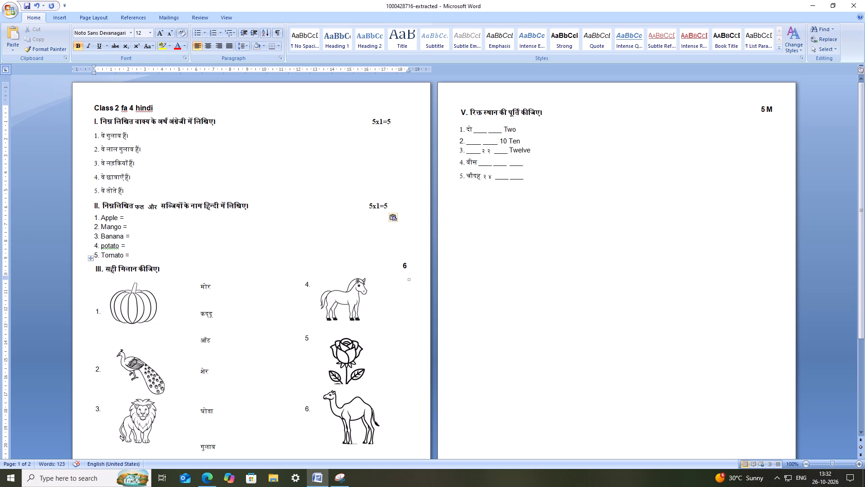
pyautogui.click(407, 266)
pyautogui.click(405, 265)
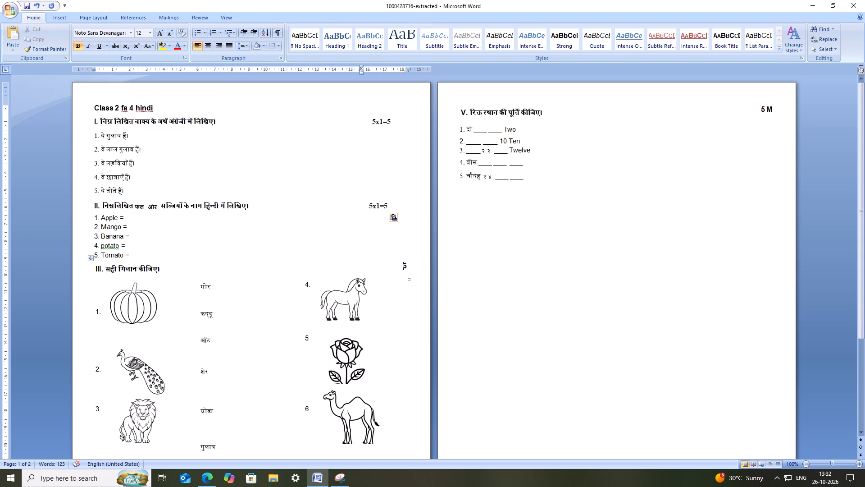
pyautogui.press('Right')
pyautogui.write('x1=6')
pyautogui.hotkey('ctrl', 's')
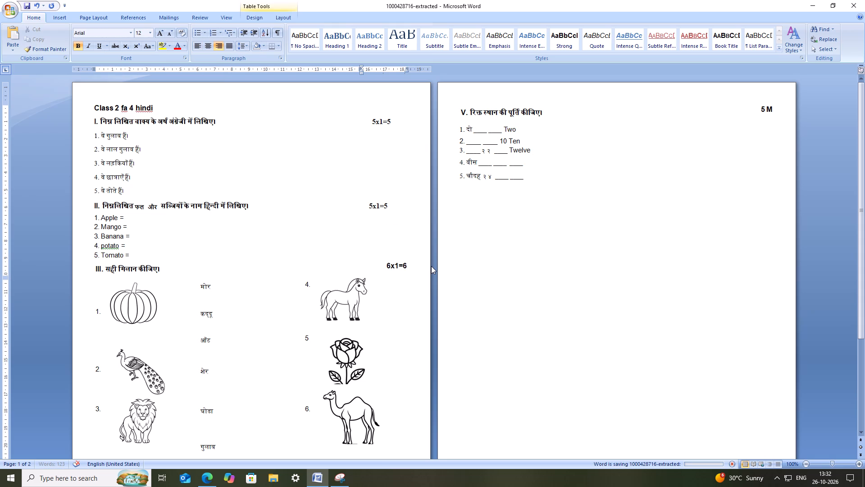
# Replace section IV's marks with 2x2=4 and save the paper.
pyautogui.scroll(-11, 429, 277)
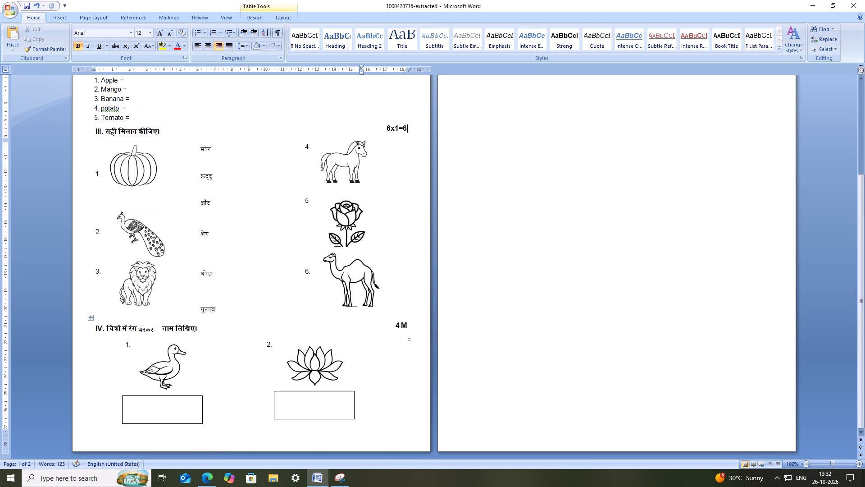
pyautogui.click(400, 326)
pyautogui.press('Right')
pyautogui.press('BackSpace')
pyautogui.press('BackSpace')
pyautogui.press('Right')
pyautogui.press('BackSpace')
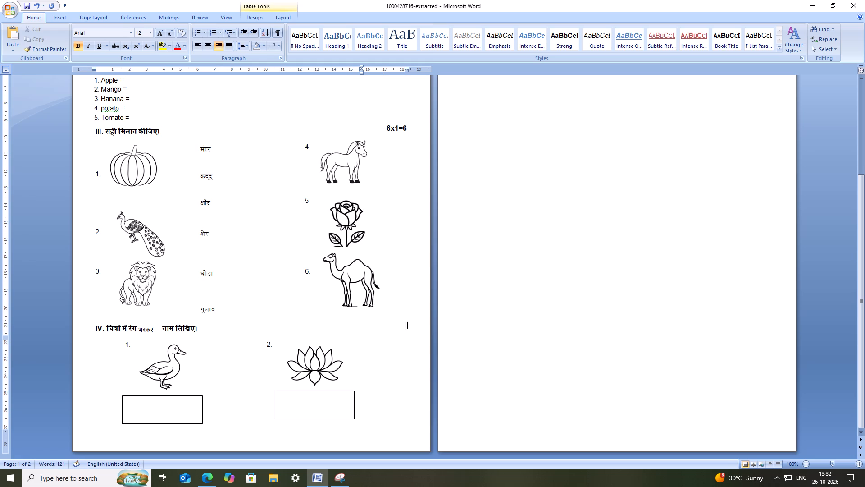
pyautogui.write('2x2=4')
pyautogui.hotkey('ctrl', 's')
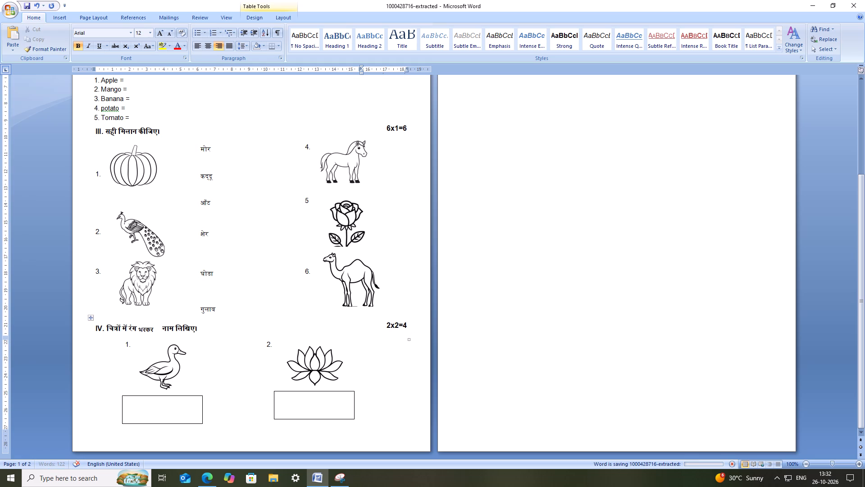
# Change section V's marks to 5 x1=5, removing the M, and save the paper.
pyautogui.scroll(11, 558, 264)
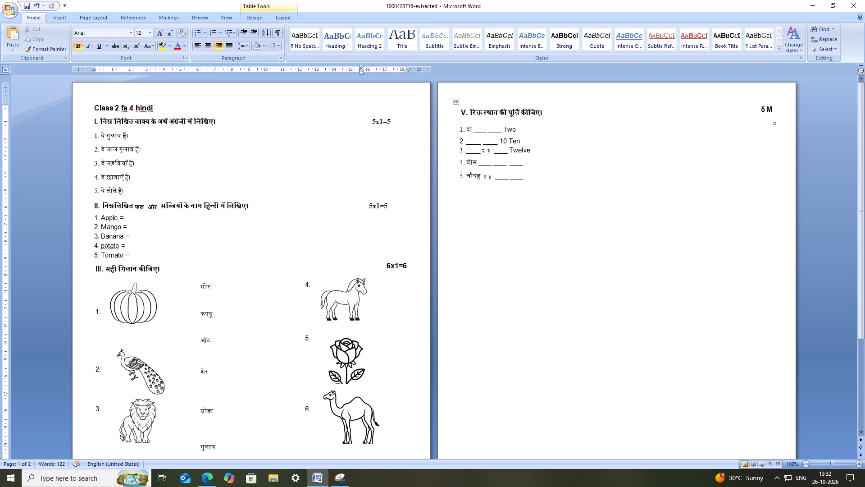
pyautogui.click(773, 111)
pyautogui.click(769, 109)
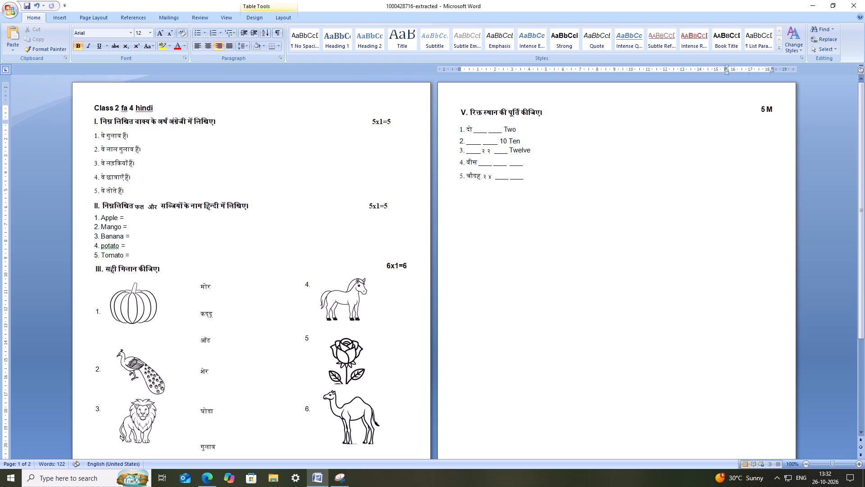
pyautogui.write('x1=5')
pyautogui.press('Right')
pyautogui.press('BackSpace')
pyautogui.hotkey('ctrl', 's')
pyautogui.hotkey('ctrl', 's')
pyautogui.hotkey('ctrl', 's')
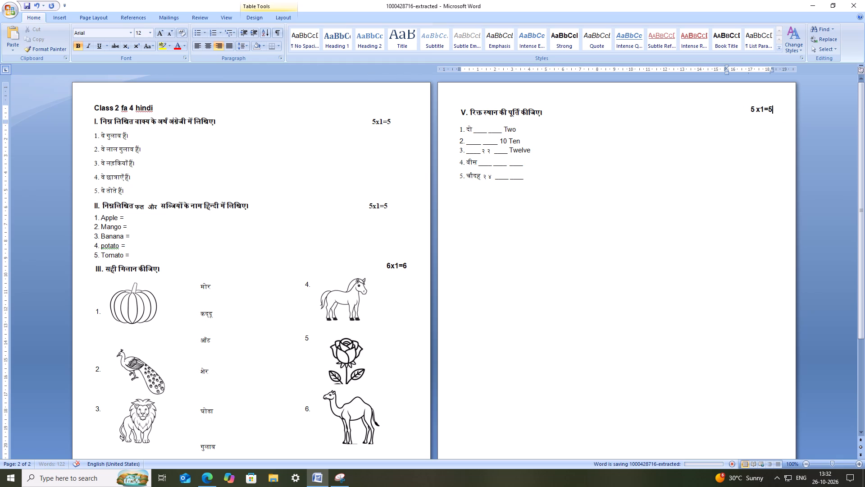
# Copy the paper's title line, Class 2 fa 4 hindi.
pyautogui.moveTo(159, 108); pyautogui.dragTo(88, 110)
pyautogui.hotkey('ctrl', 'c')
pyautogui.hotkey('ctrl', 'c')
pyautogui.hotkey('ctrl', 'c')
pyautogui.hotkey('ctrl', 'c')
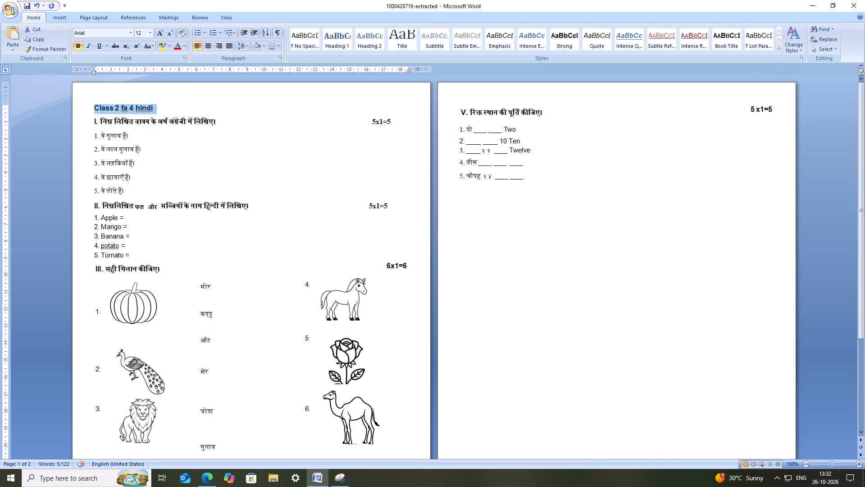
# Deselect the title and close the finished Hindi paper.
pyautogui.click(242, 146)
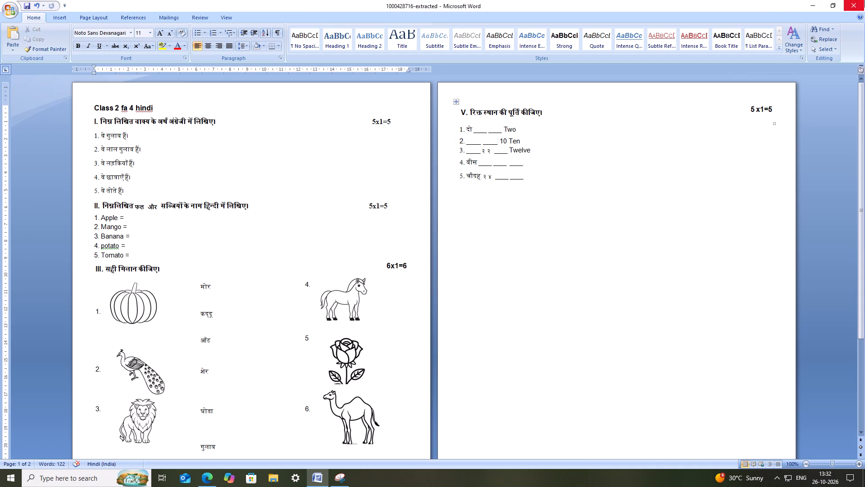
pyautogui.click(864, 0)
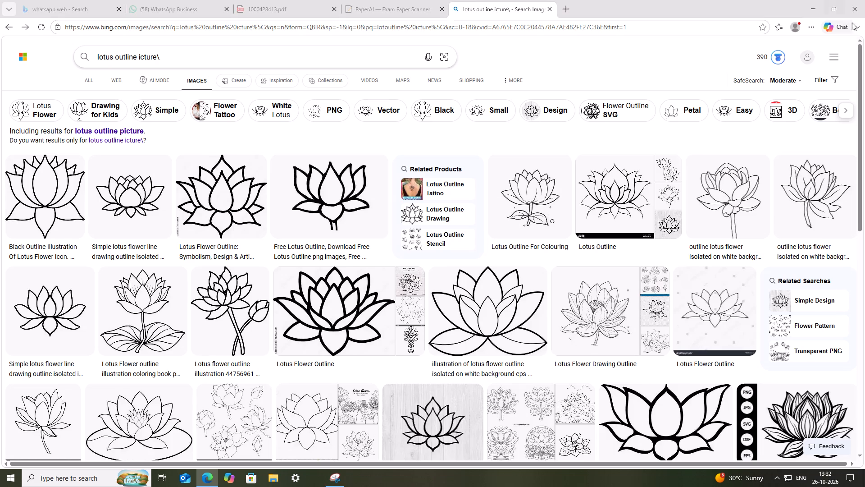
# Open the list of downloads in Microsoft Edge.
pyautogui.click(813, 26)
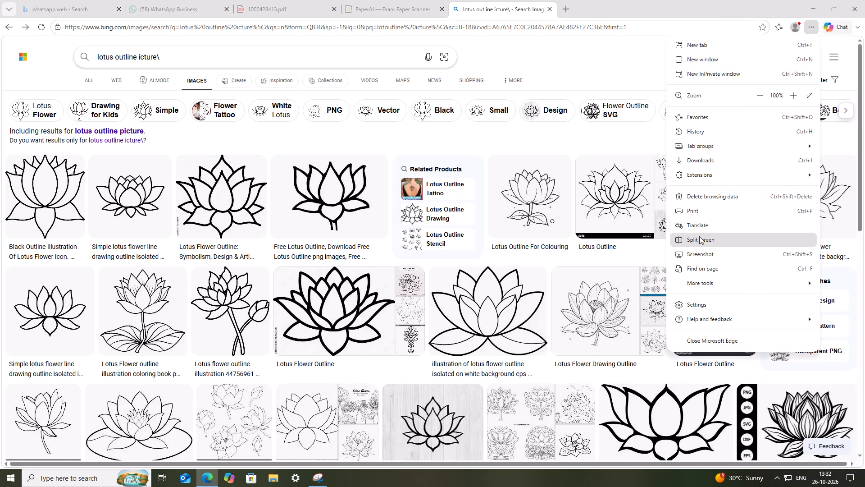
pyautogui.click(723, 159)
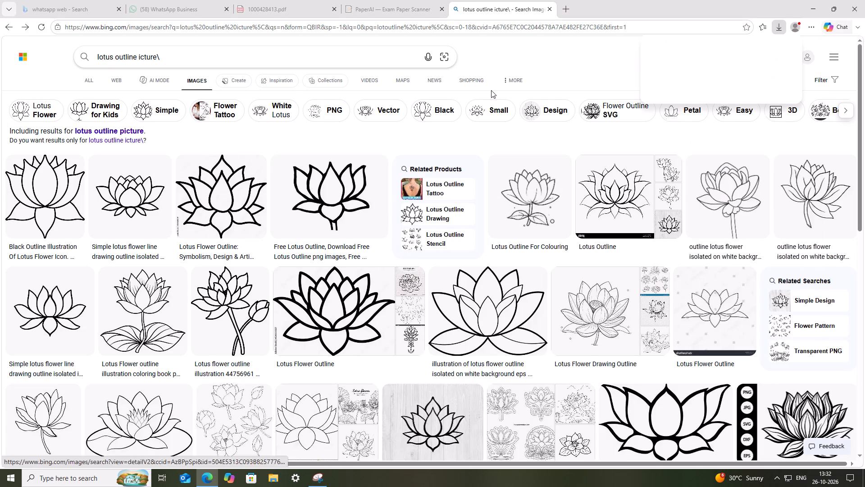
pyautogui.click(768, 72)
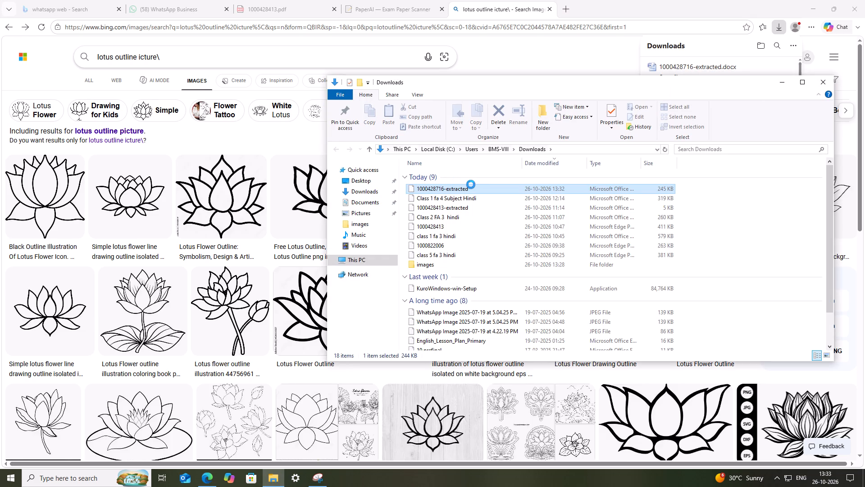
pyautogui.rightClick(455, 188)
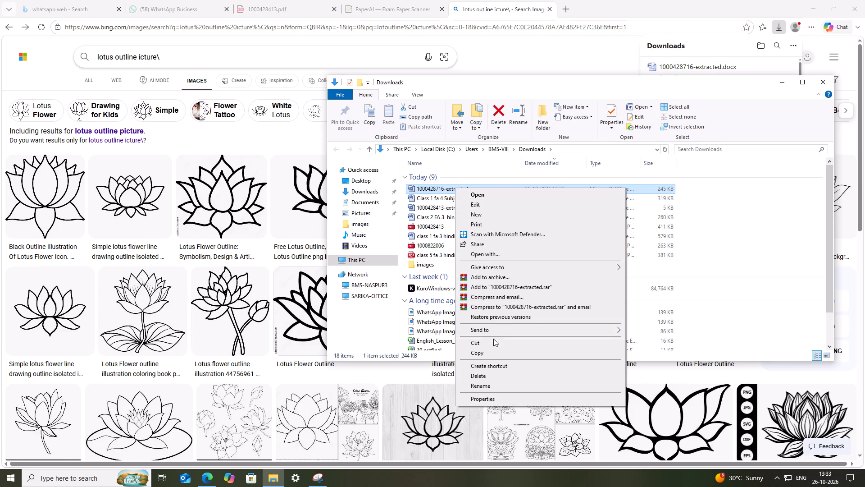
pyautogui.click(486, 383)
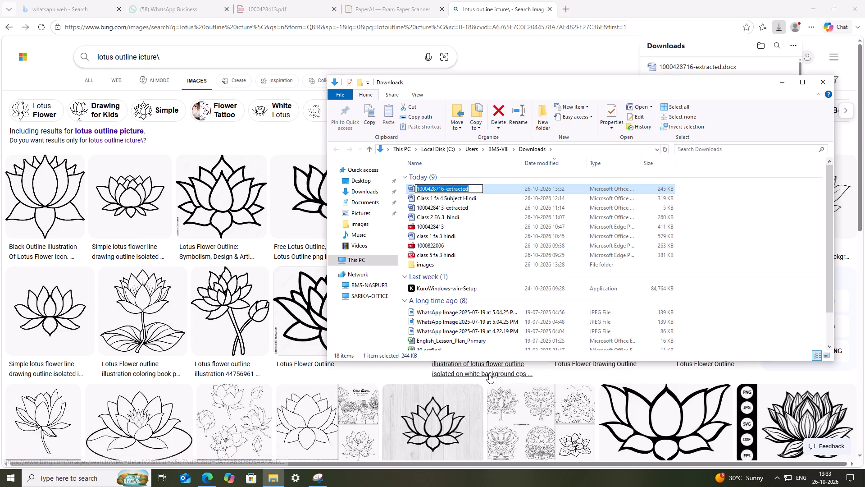
pyautogui.hotkey('ctrl', 'v')
pyautogui.click(697, 224)
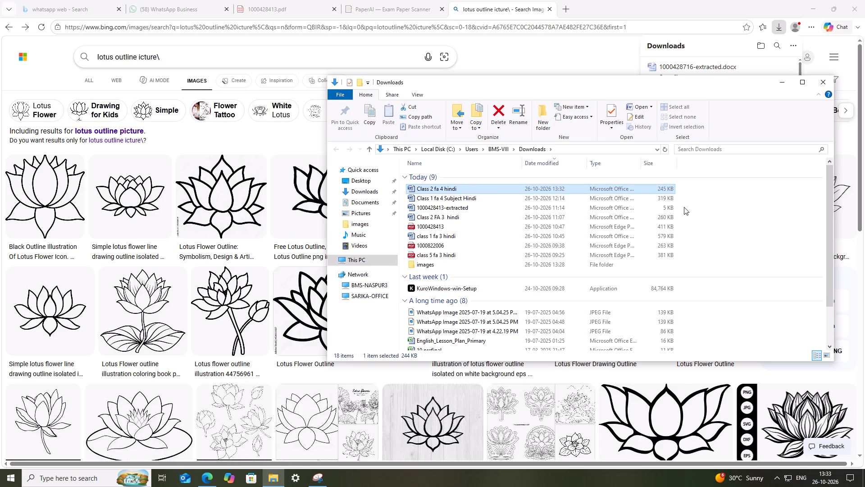
# Open the Class 2 fa 4 hindi paper in Word, look over its pages, and close it.
pyautogui.doubleClick(463, 185)
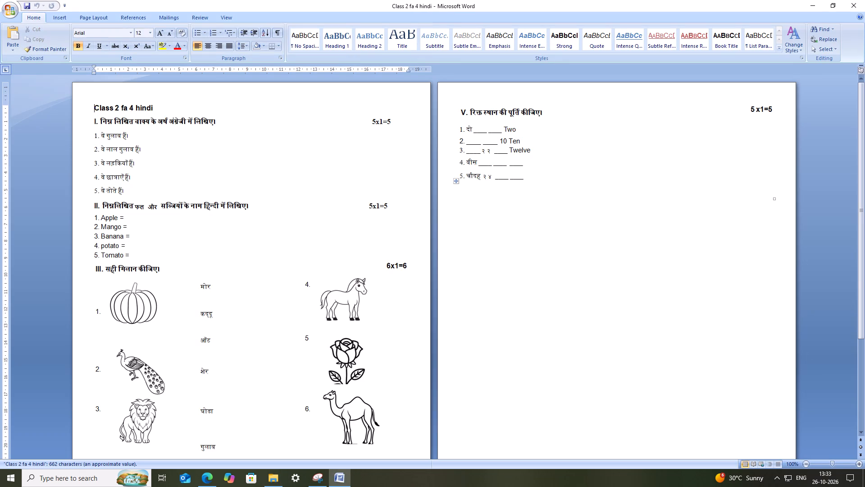
pyautogui.scroll(-6, 513, 199)
pyautogui.scroll(7, 514, 200)
pyautogui.click(864, 0)
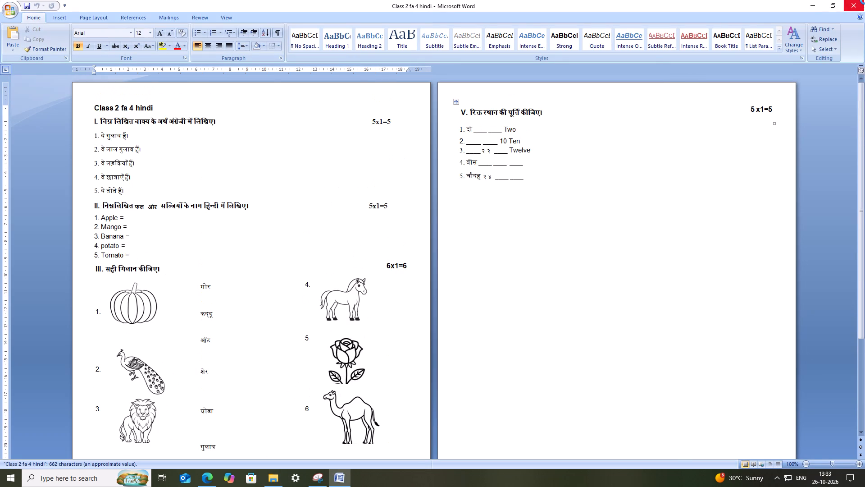
# Switch to the WhatsApp Business page in Microsoft Edge.
pyautogui.click(176, 14)
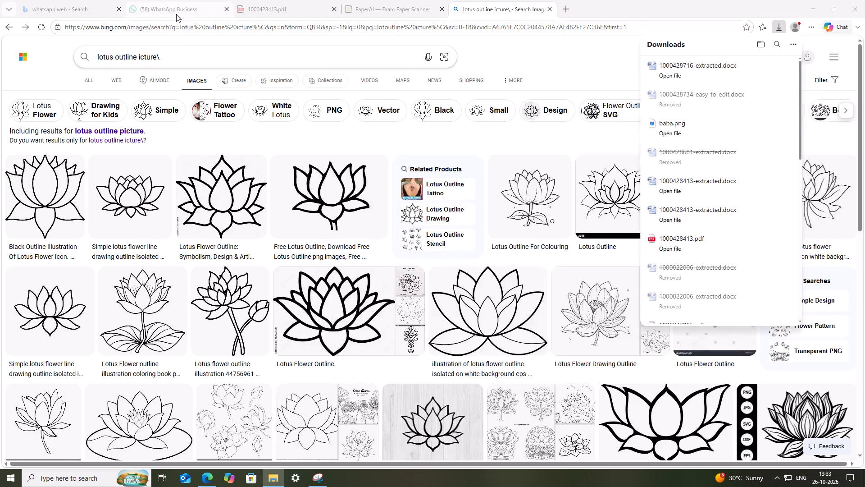